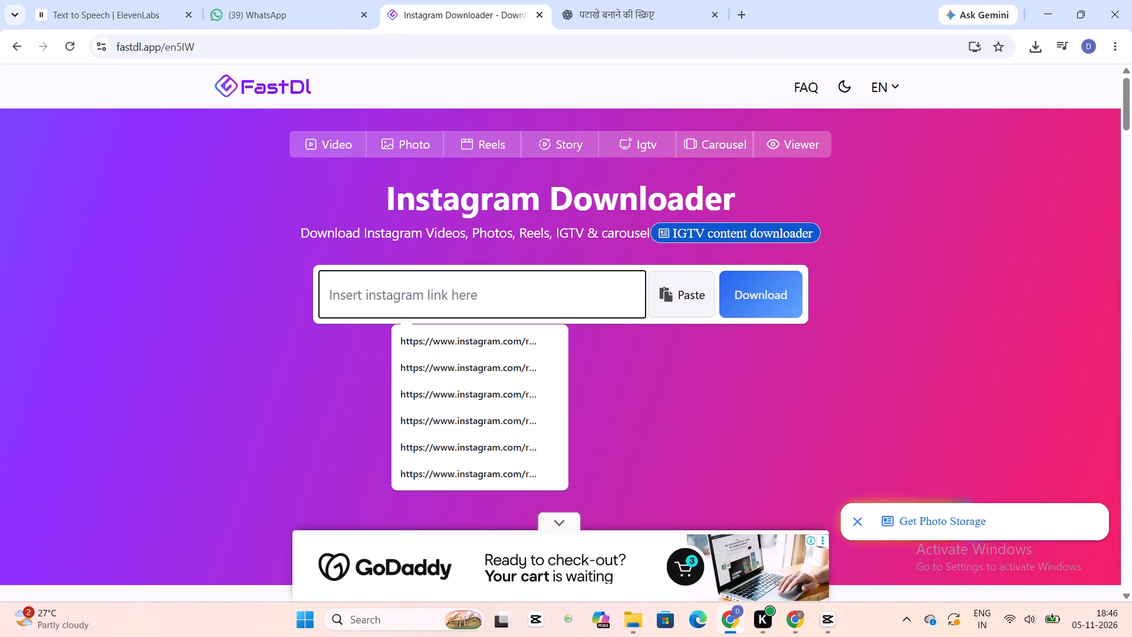
Load the Instagram reel on how Diwali skyshots are made in the downloader, dismiss the pop-up and look over the result.
left_click(735, 287)
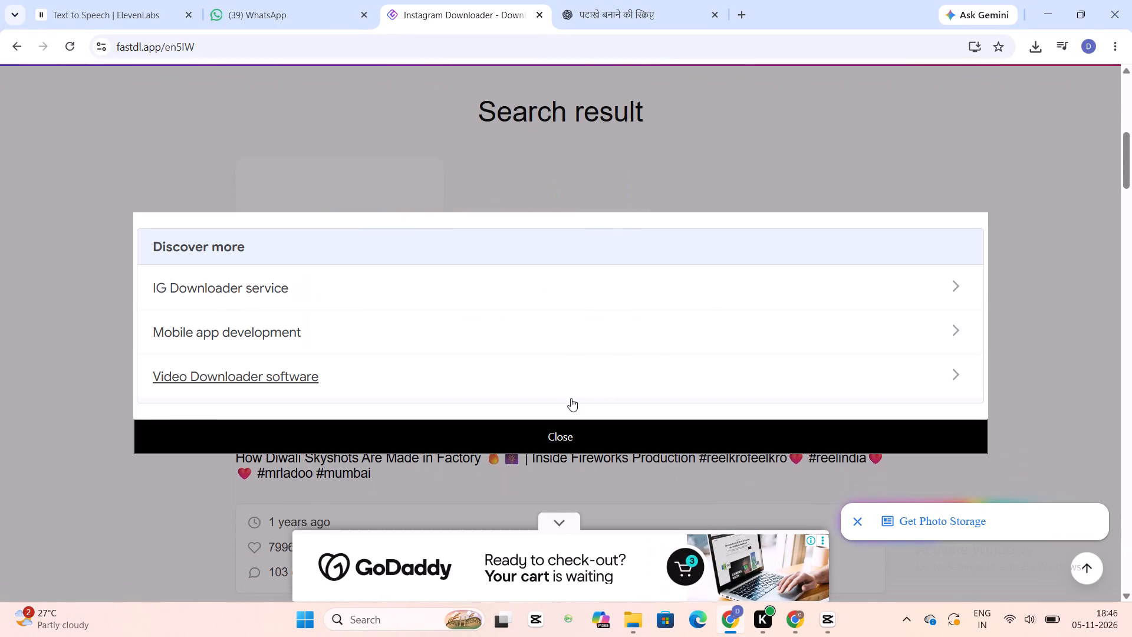
left_click(534, 440)
scroll(534, 440, "down", 3)
scroll(534, 440, "up", 1)
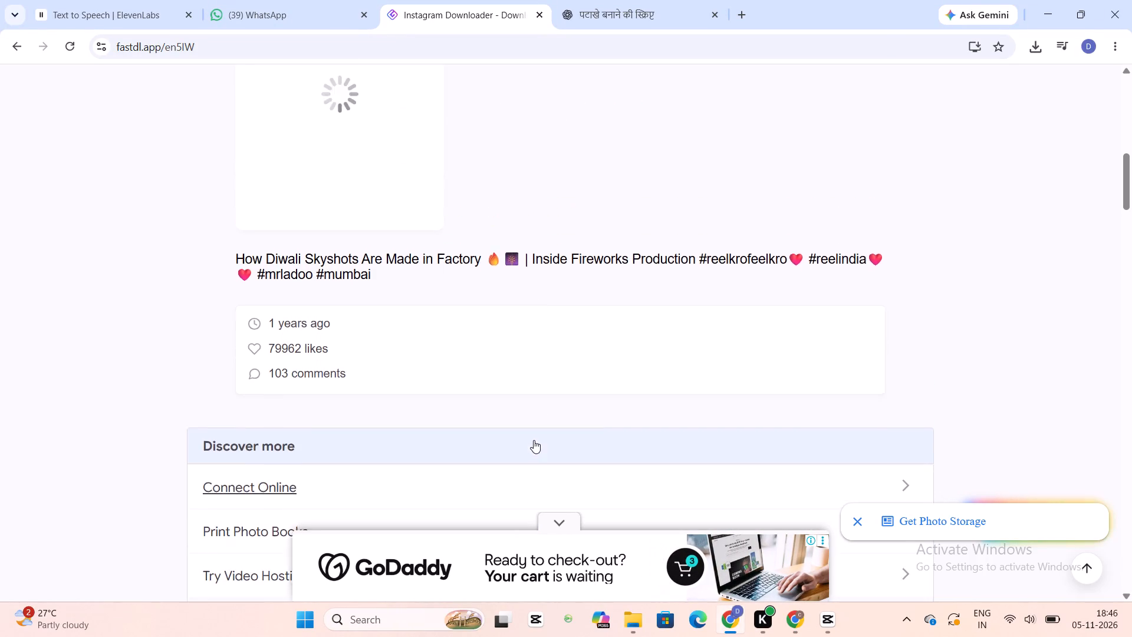
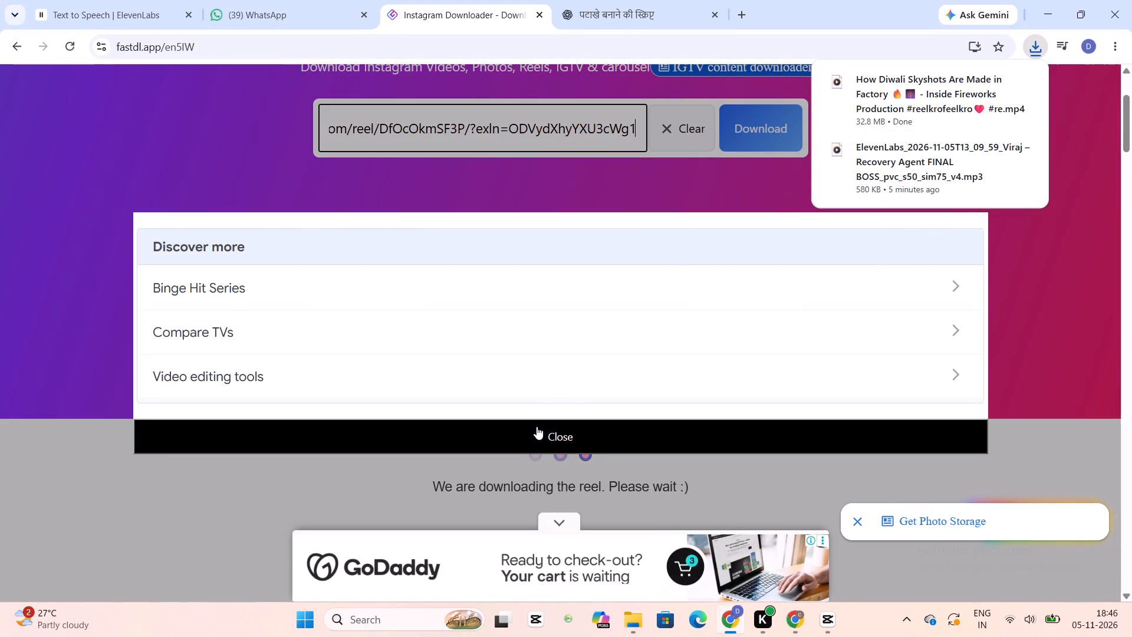
Dismiss the advertisement overlay and go to the download option for the fetched Diwali sky rockets reel.
left_click(536, 427)
scroll(536, 427, "down", 4)
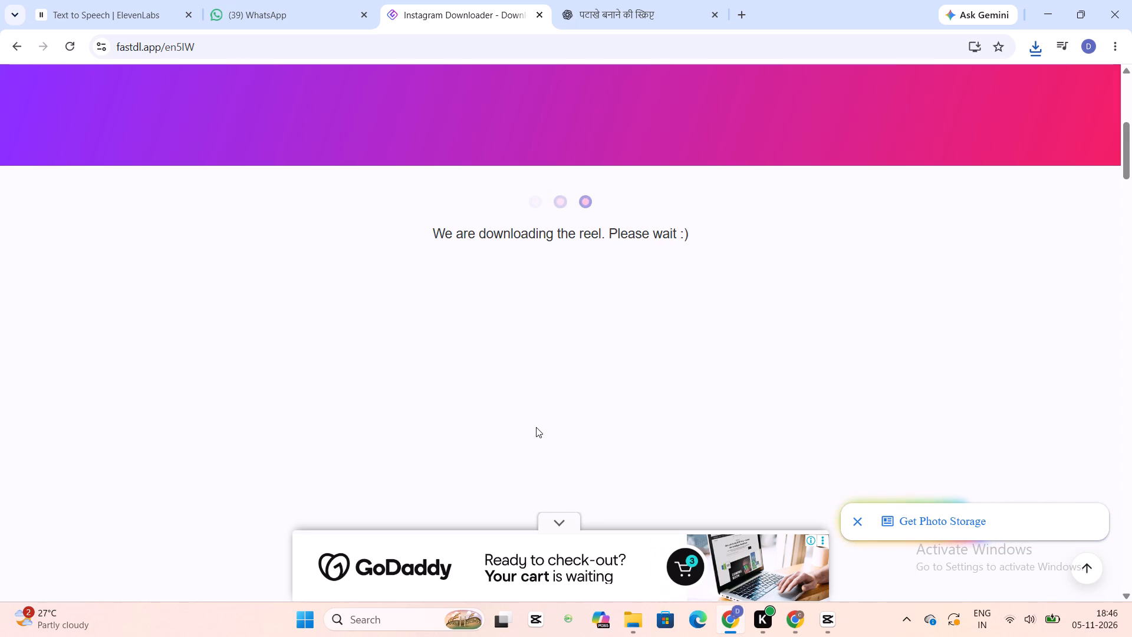
scroll(609, 394, "down", 2)
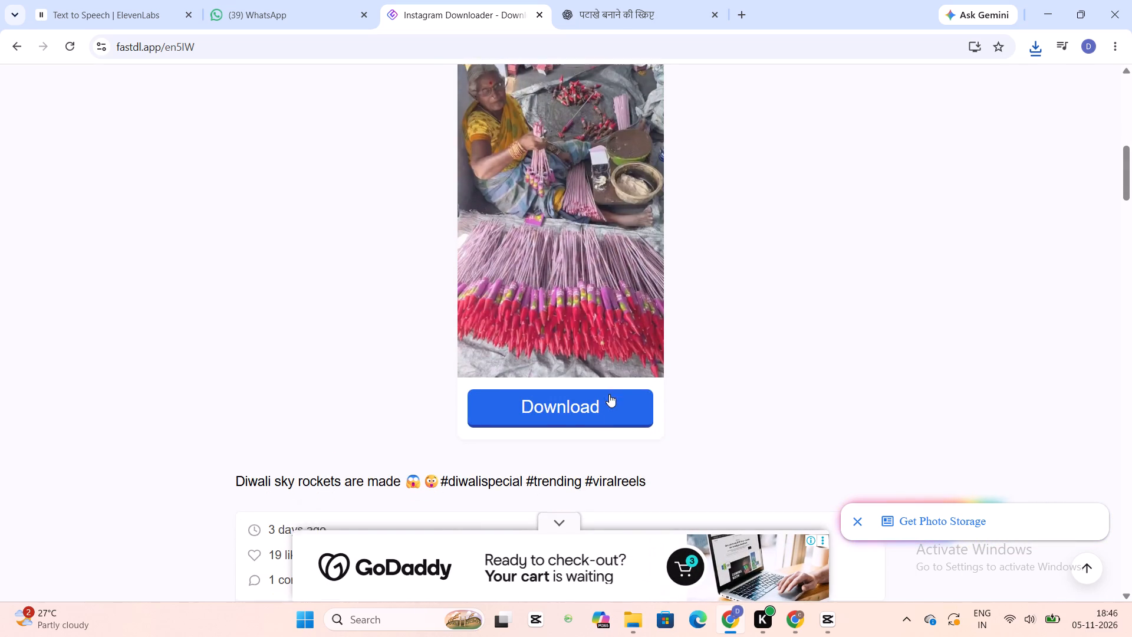
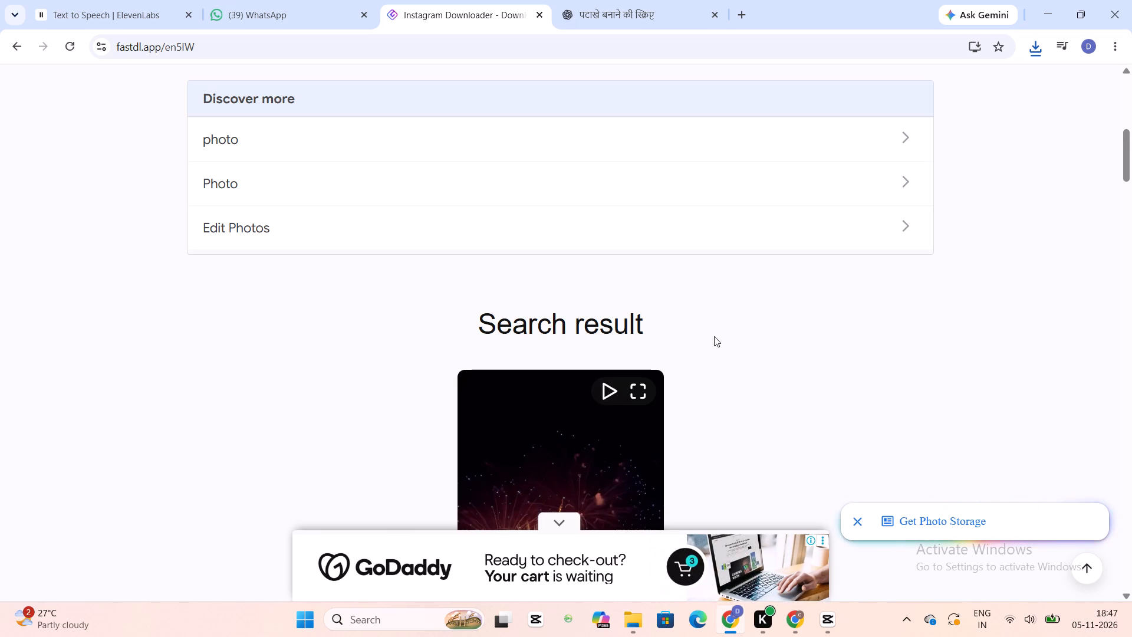
Download the fireworks reel captioned "Turning darkness into art" from the Instagram downloader's search result.
scroll(718, 346, "down", 6)
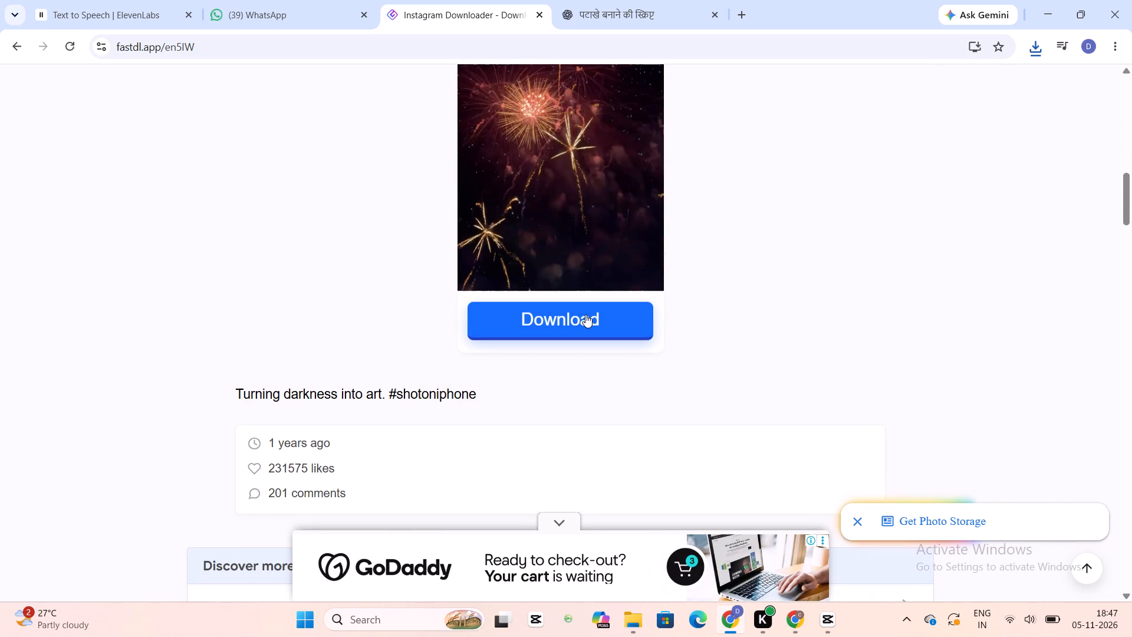
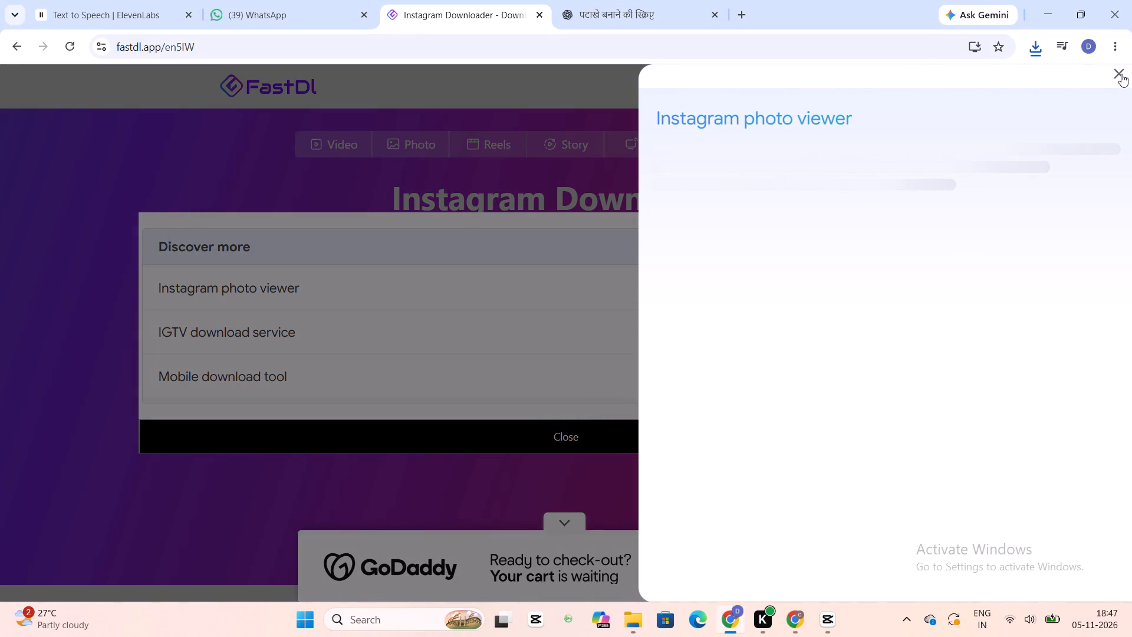
Dismiss the Instagram photo viewer ad and the Discover more popup to reach the downloader's search result for the reel.
left_click(1121, 74)
left_click(585, 434)
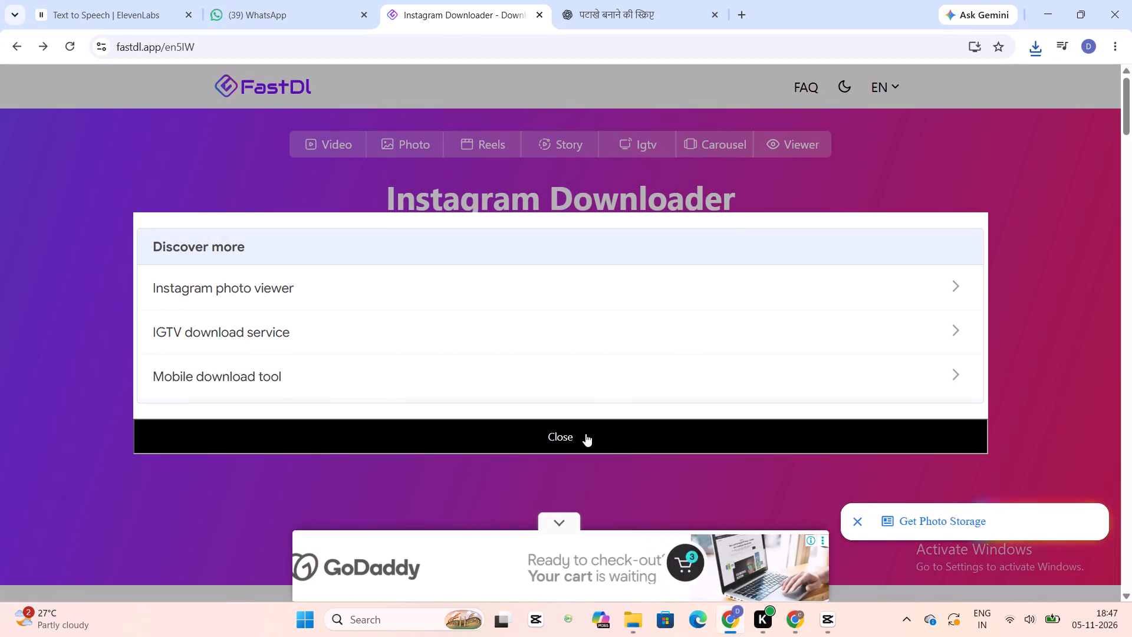
scroll(585, 434, "down", 7)
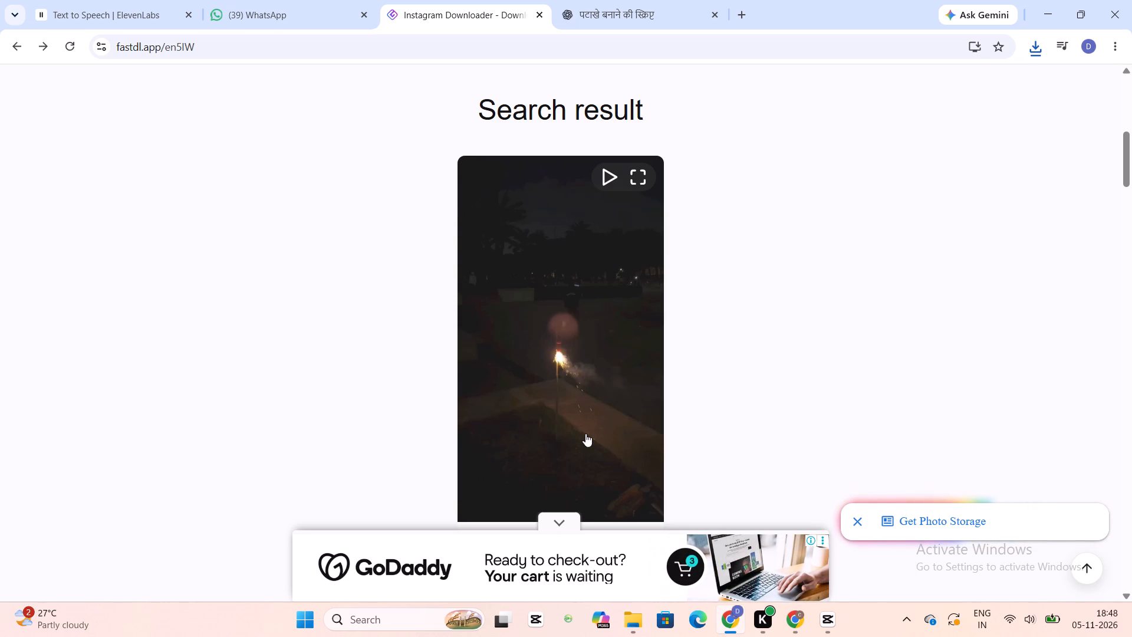
Download the firework reel from the FastDl search result and dismiss the pop-up ad.
scroll(753, 350, "down", 3)
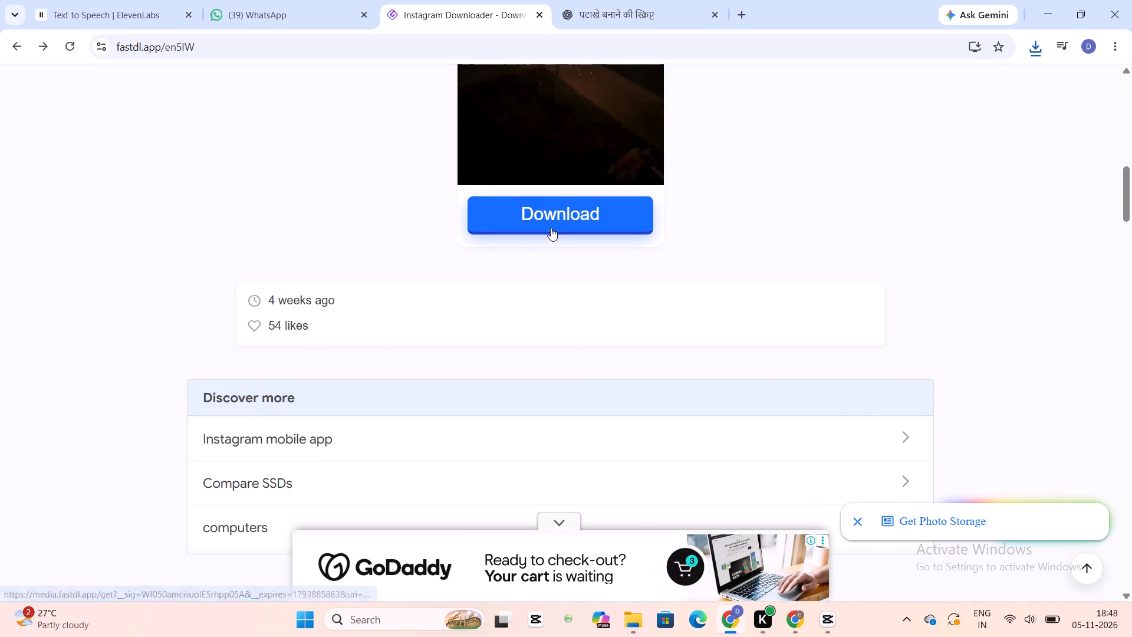
left_click(551, 228)
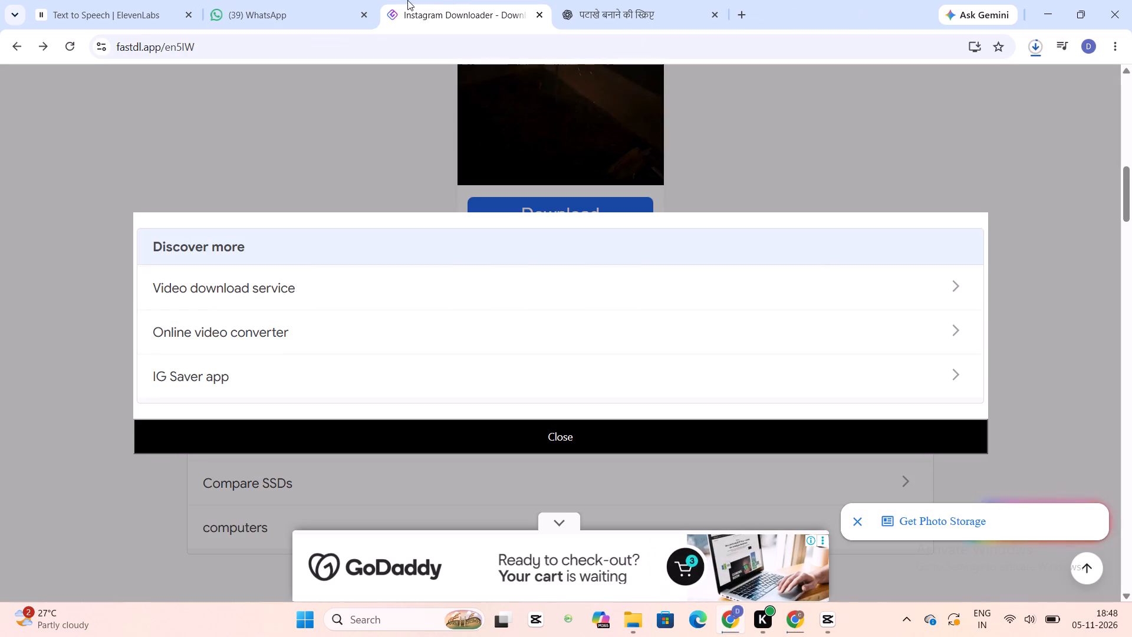
left_click(560, 423)
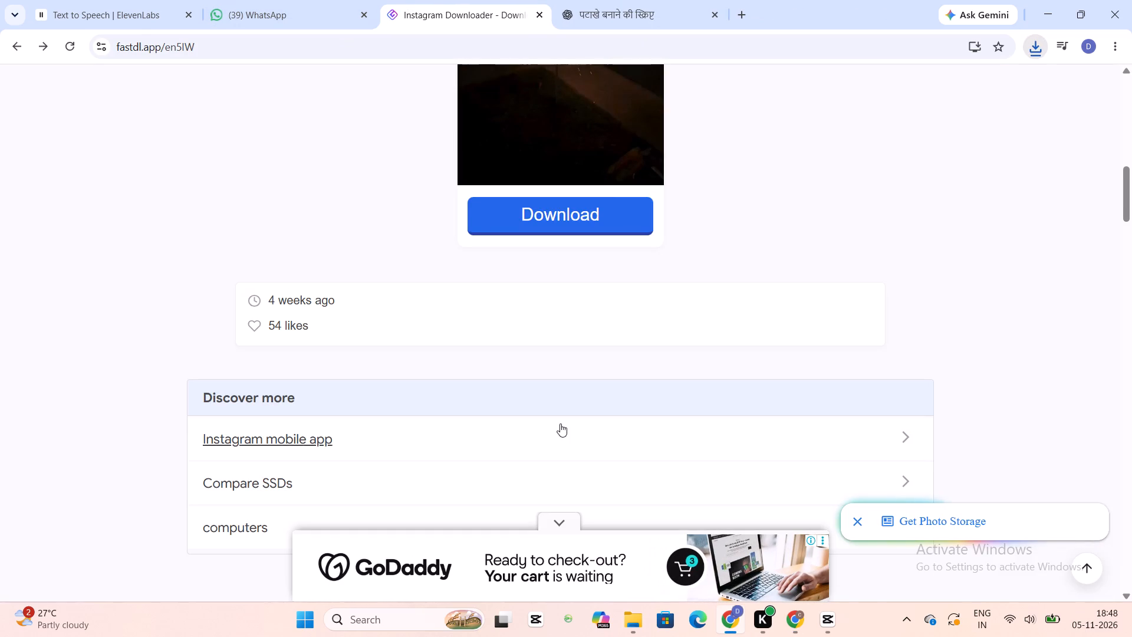
scroll(607, 176, "up", 4)
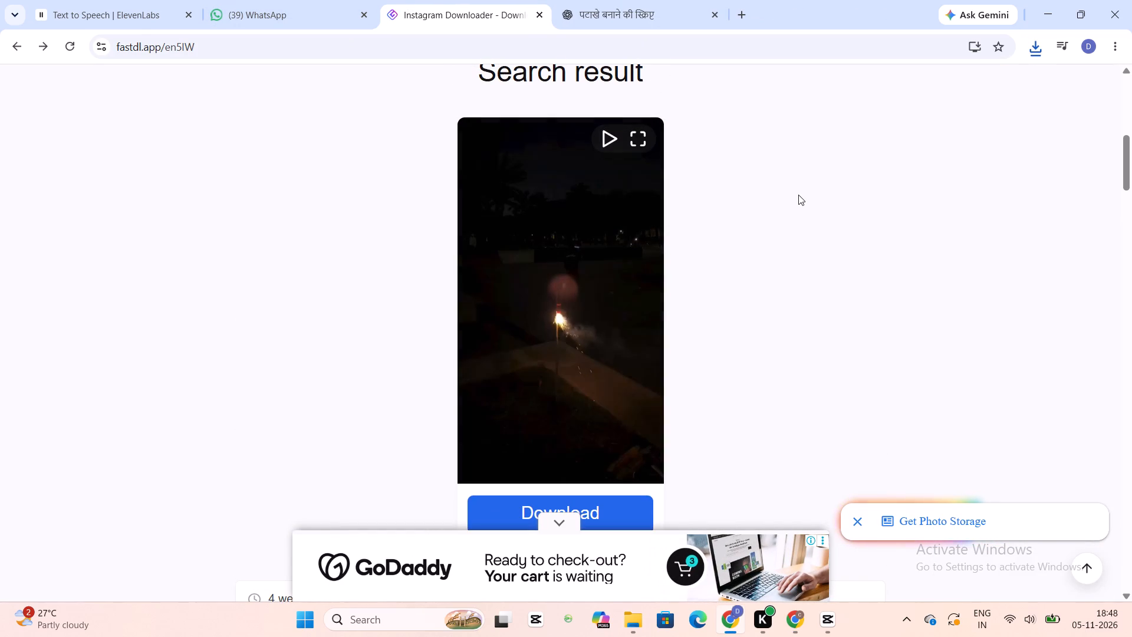
scroll(798, 195, "up", 8)
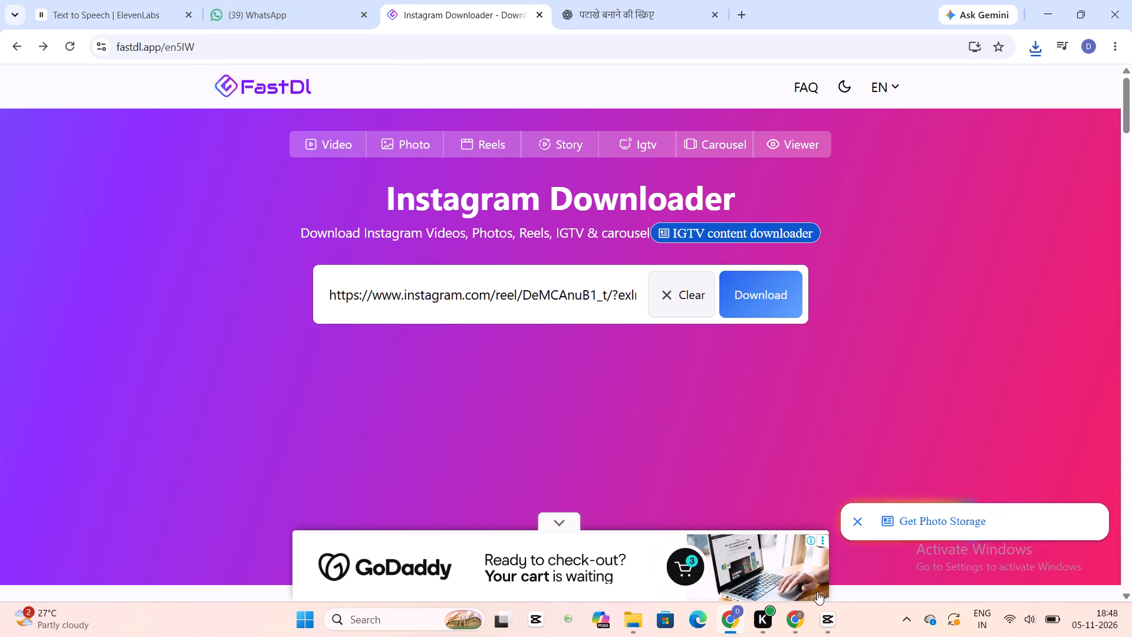
Switch to CapCut, close the open 1105 project and create a new project.
left_click(837, 636)
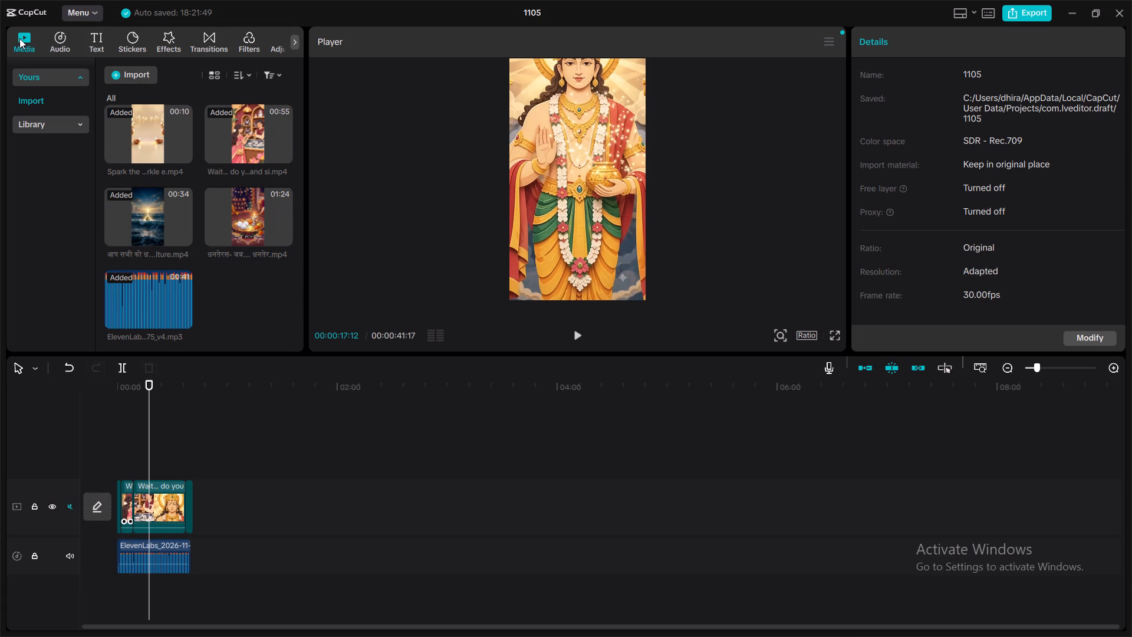
left_click(1120, 8)
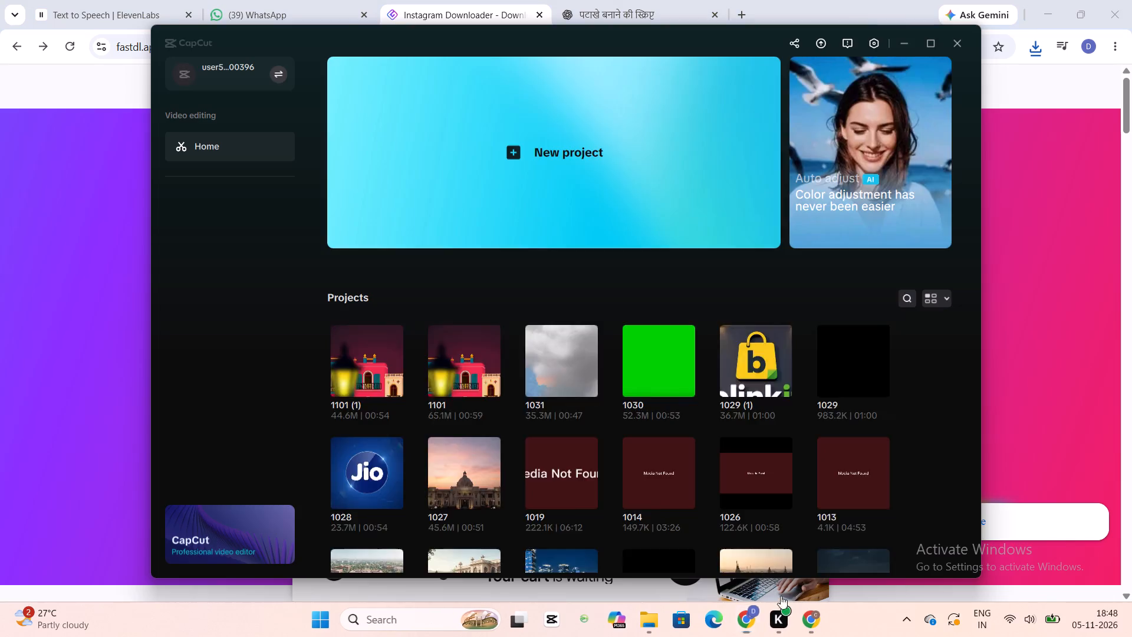
left_click(534, 140)
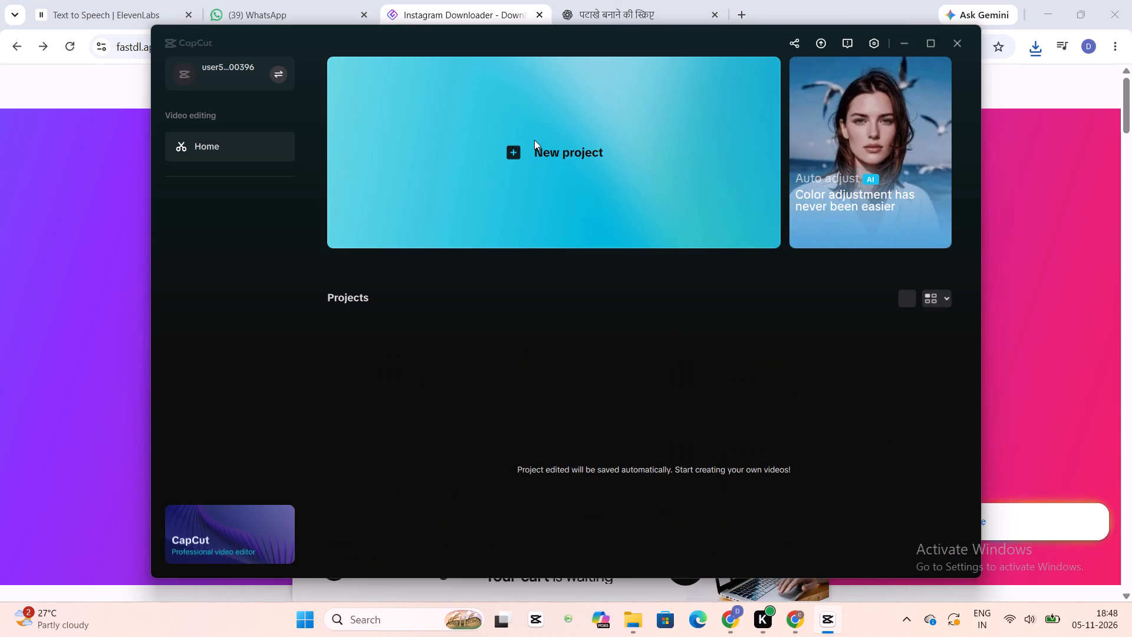
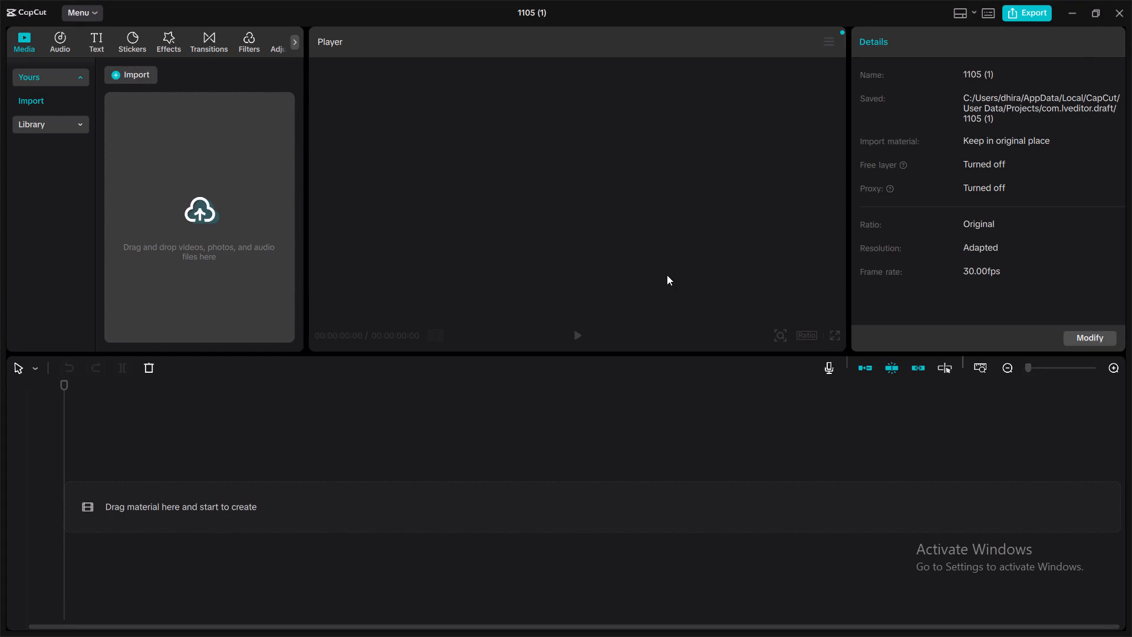
Import the four newest firework videos and the ElevenLabs voice-over from Downloads into the project media.
right_click(224, 207)
left_click(216, 215)
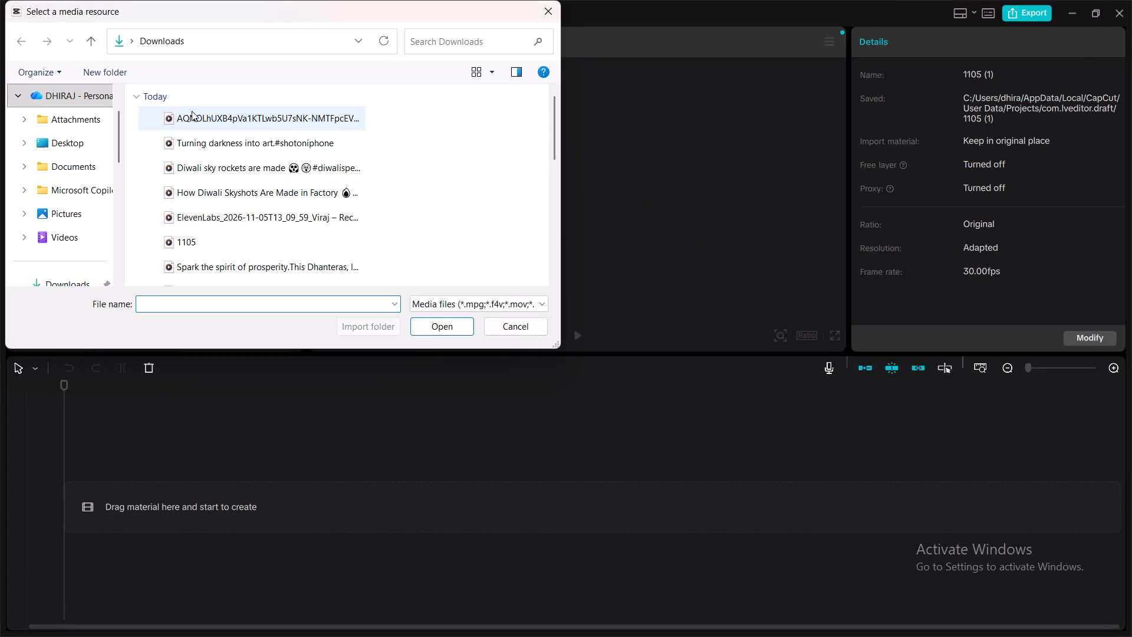
left_click_drag(153, 119, 199, 210)
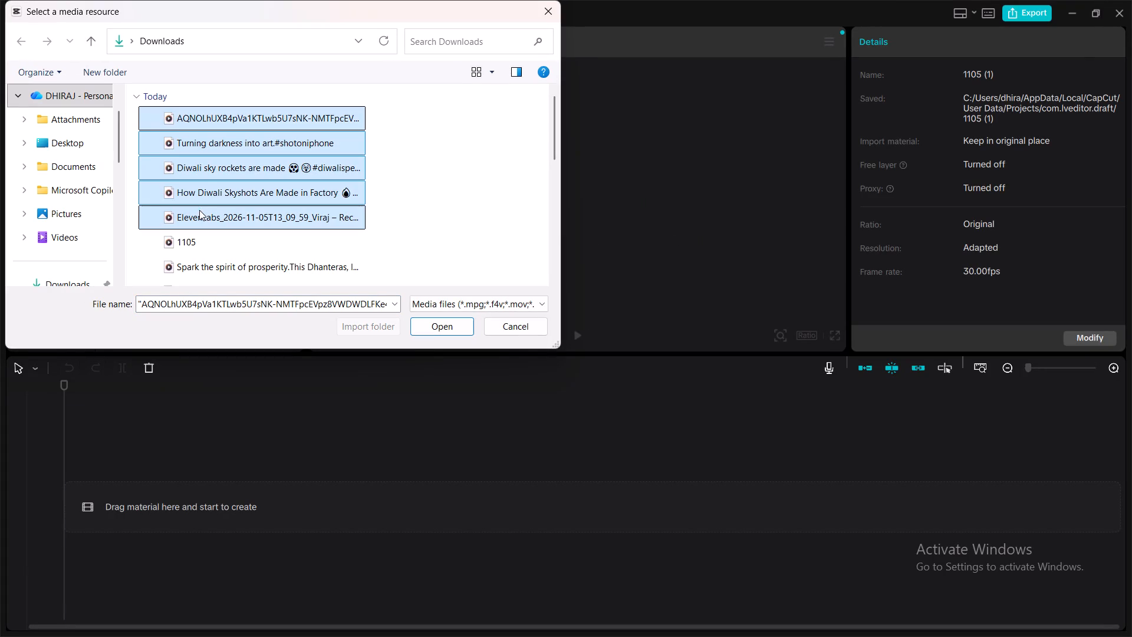
left_click(456, 327)
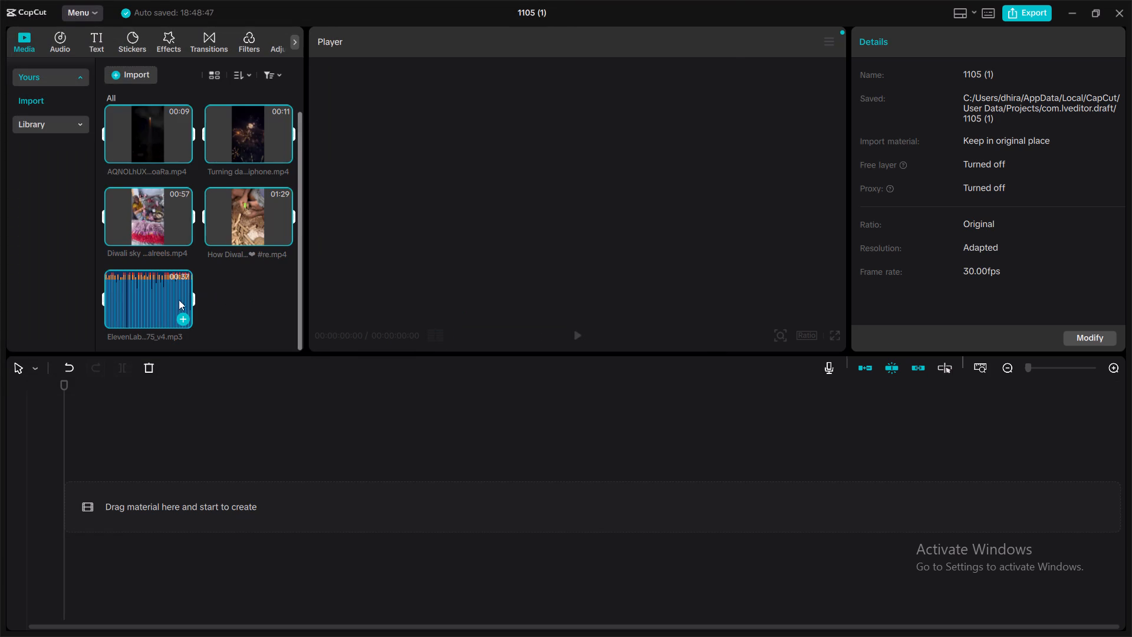
Add all five imported files to the timeline, with the videos on the main track and the voice-over below.
left_click_drag(159, 301, 187, 518)
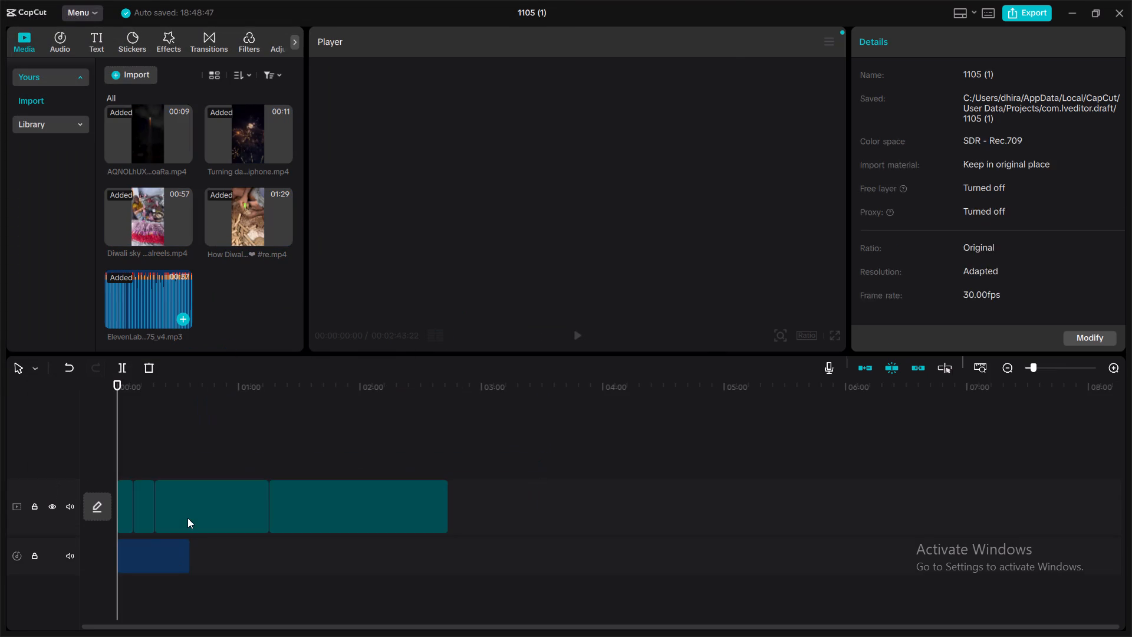
Move all four video clips onto a new track above, starting at about 03:10, and return the playhead to the start.
left_click_drag(496, 520, 124, 491)
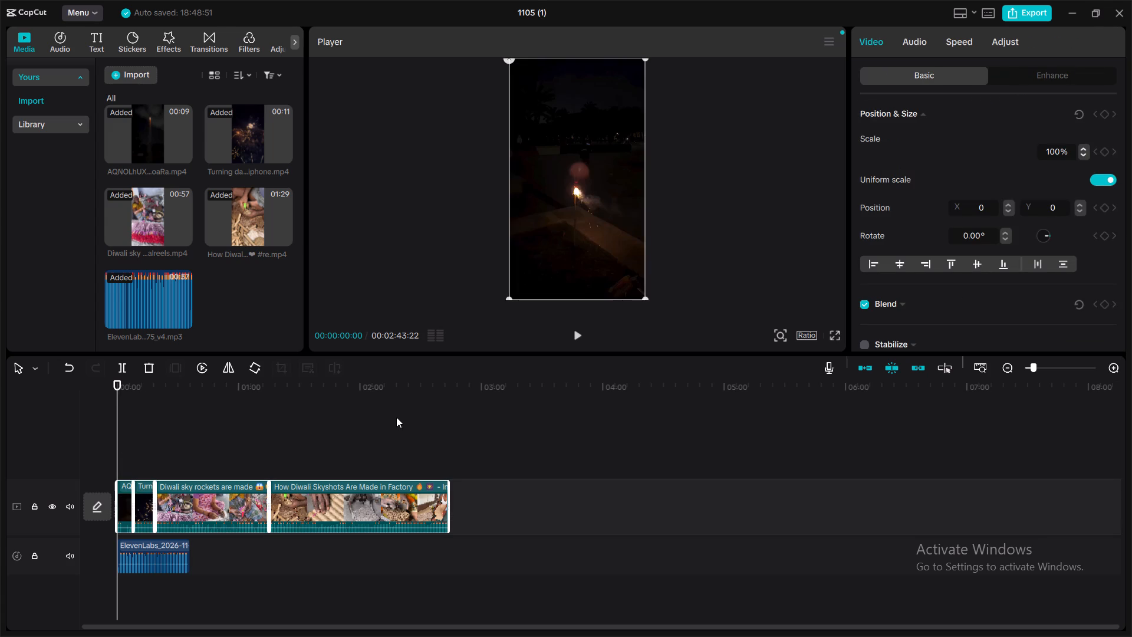
left_click_drag(328, 484, 675, 401)
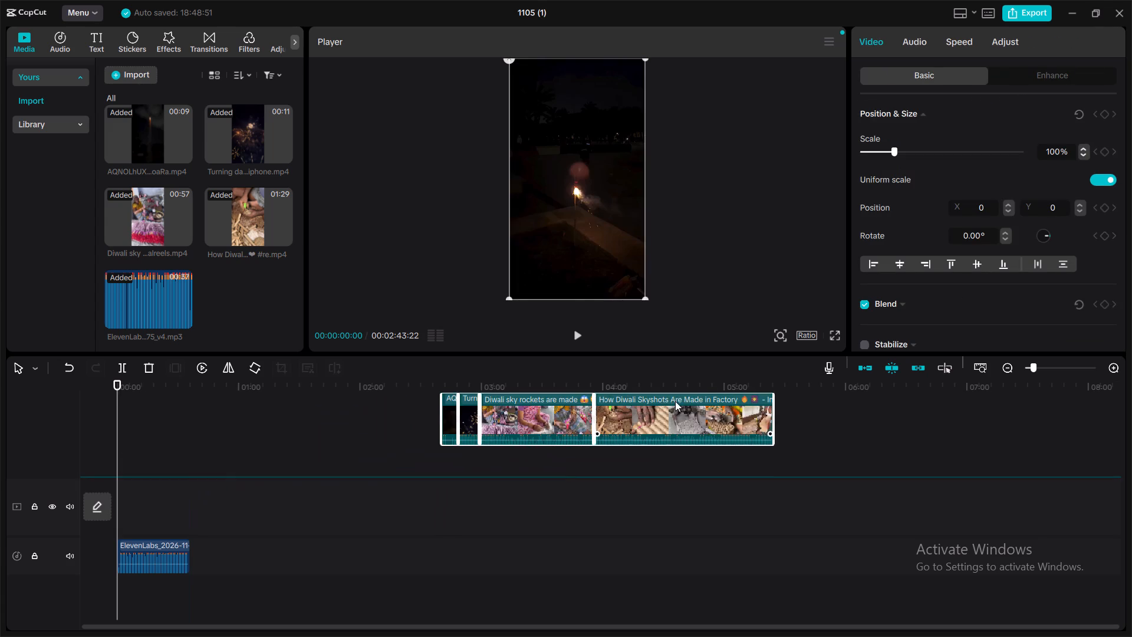
left_click_drag(675, 401, 713, 413)
left_click(442, 459)
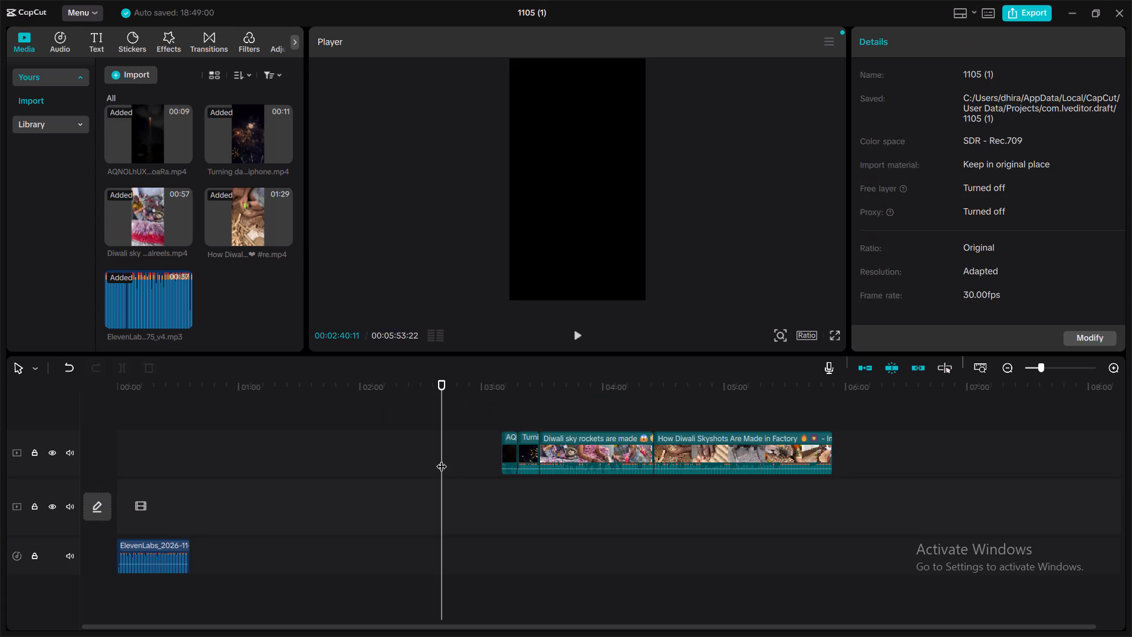
left_click(252, 438)
left_click_drag(252, 438, 97, 452)
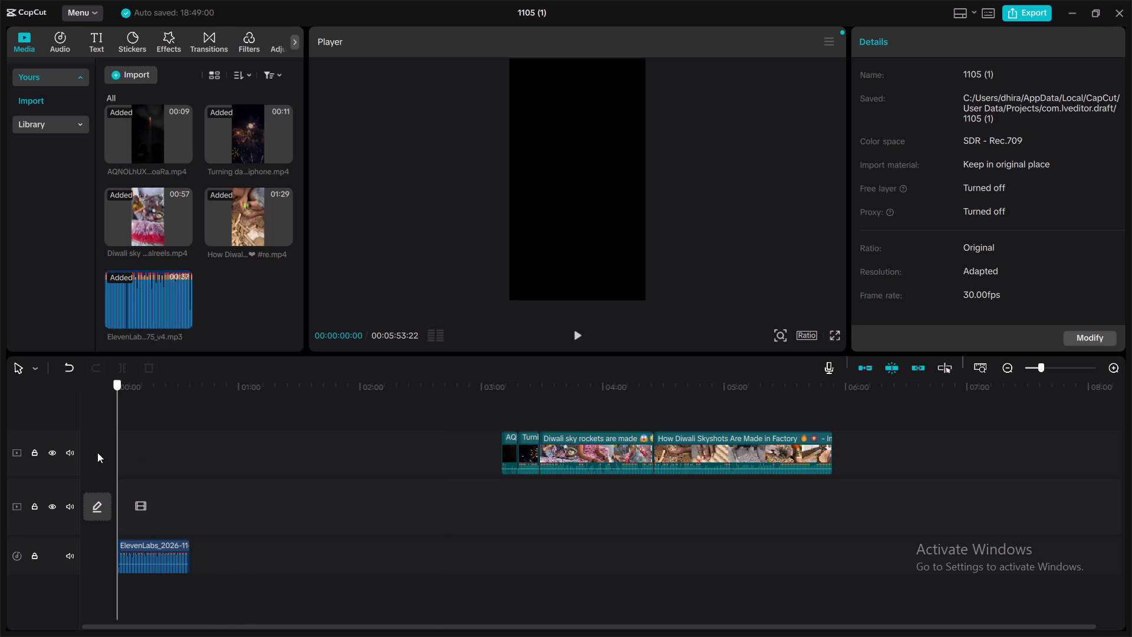
left_click_drag(97, 452, 64, 457)
Move the Diwali sky rockets and How Diwali Skyshots clips together onto a higher track, starting at about 01:03.
scroll(251, 550, "up", 7, "ctrl")
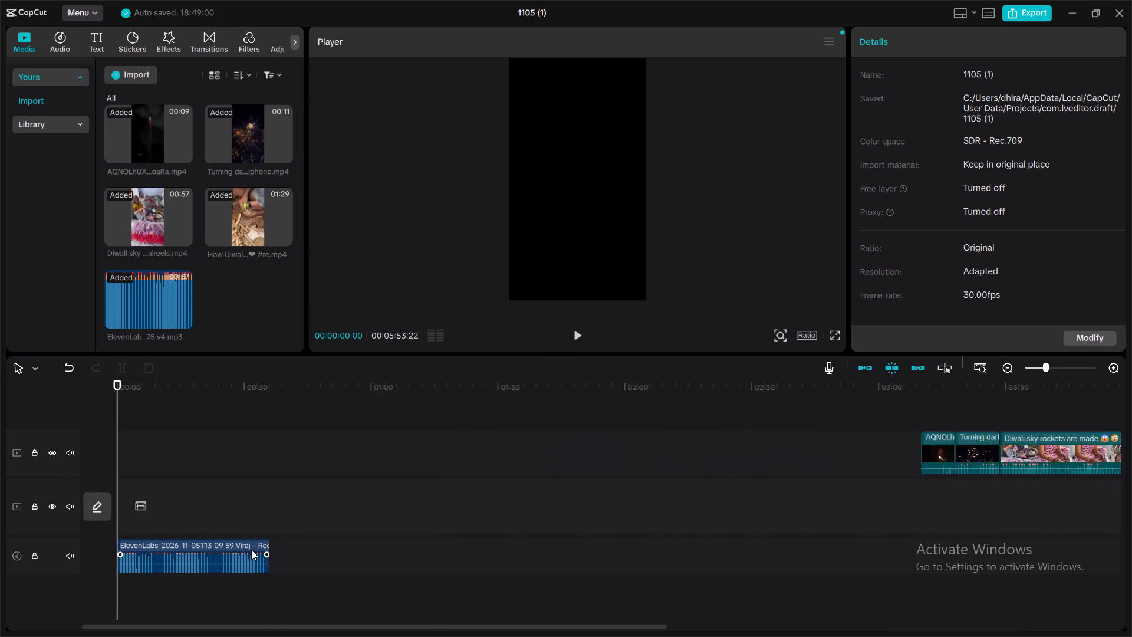
scroll(251, 550, "up", 2, "ctrl")
scroll(605, 474, "left", 5)
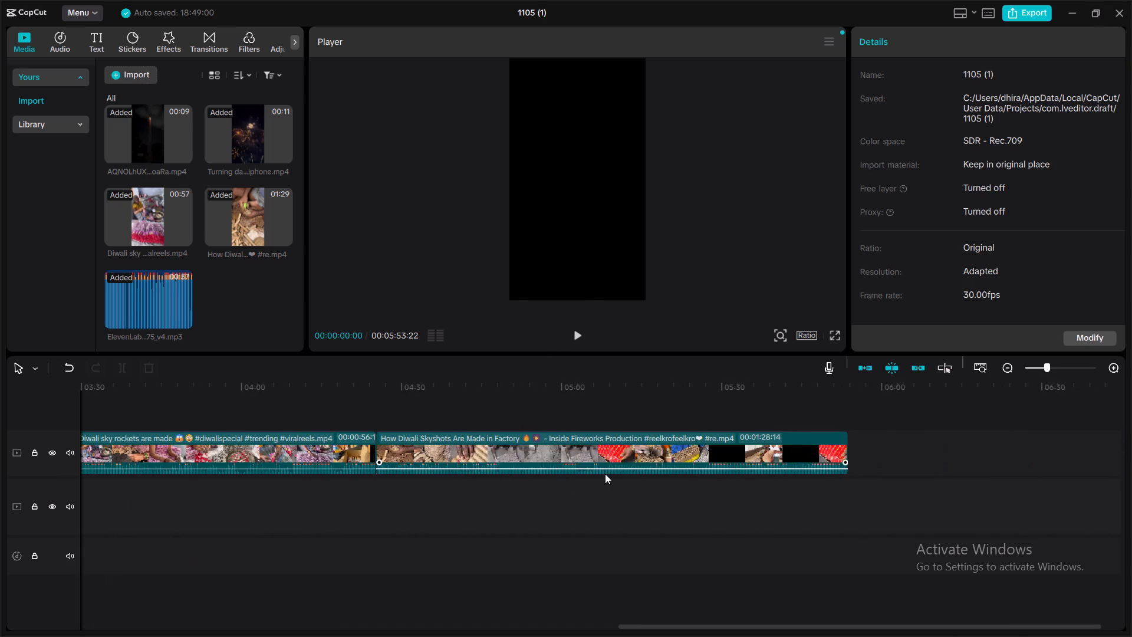
left_click_drag(887, 444, 386, 422)
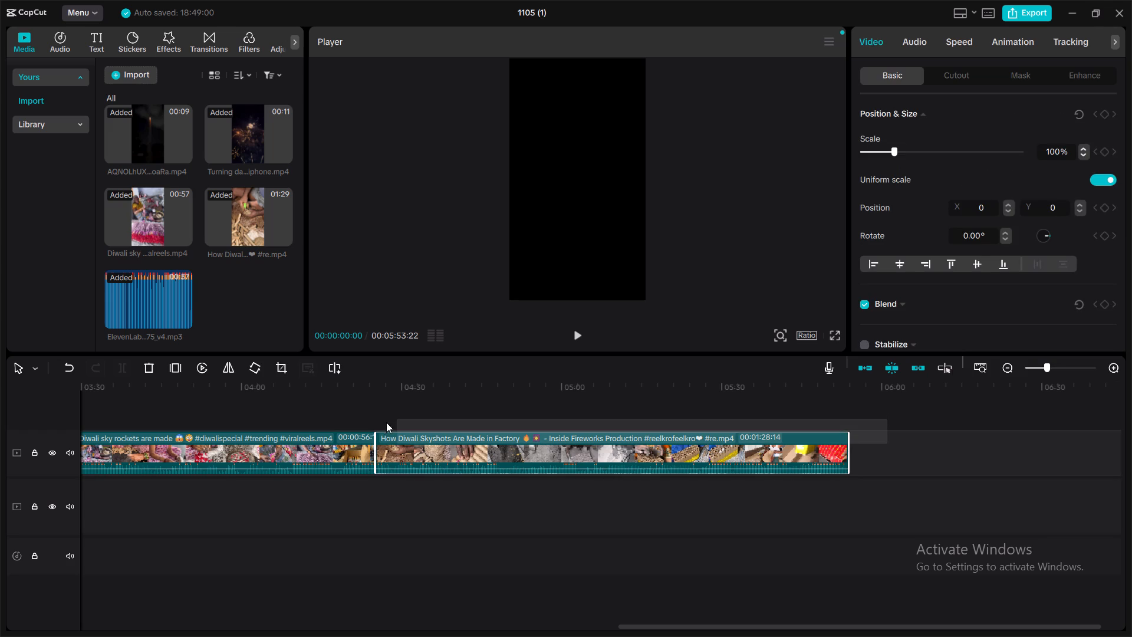
left_click_drag(386, 422, 214, 436)
left_click_drag(214, 436, 105, 436)
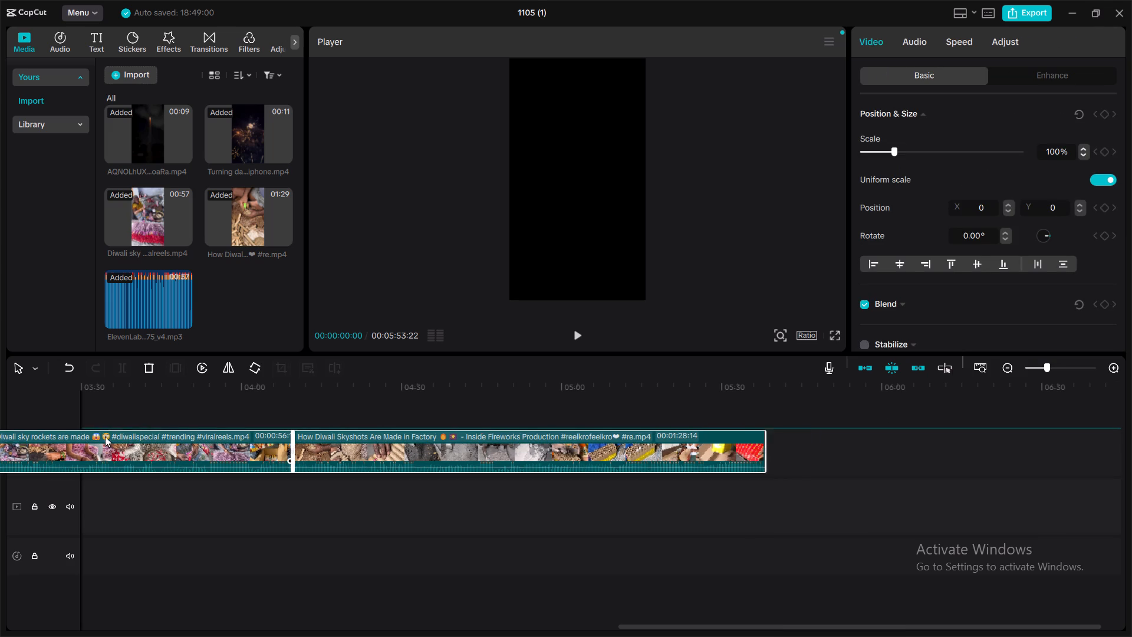
left_click_drag(105, 436, 74, 438)
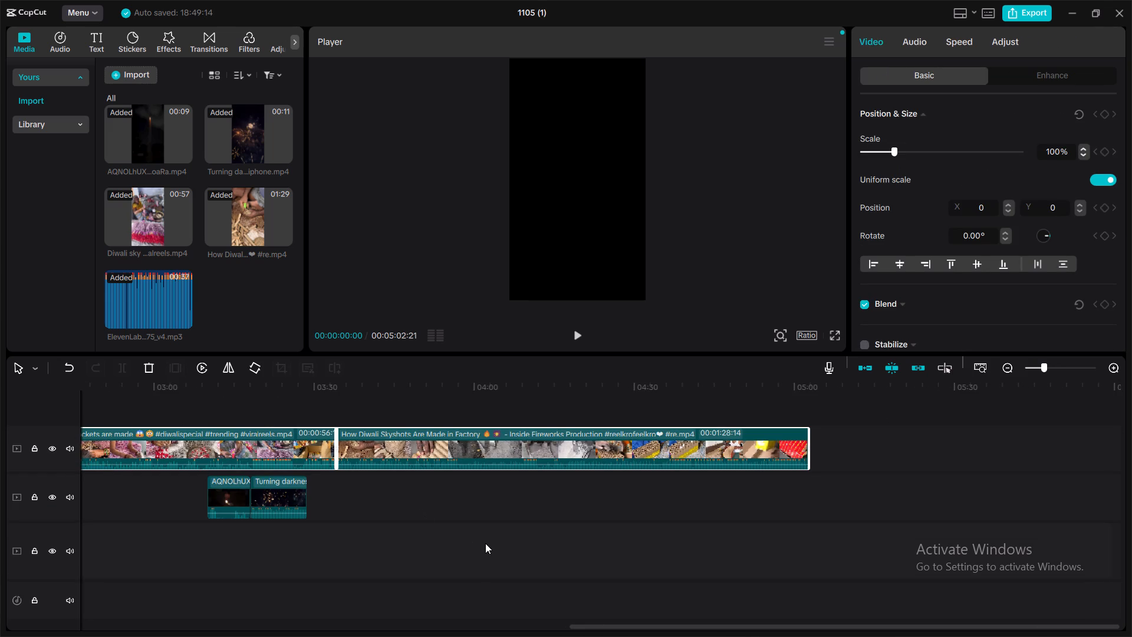
scroll(427, 510, "right", 6)
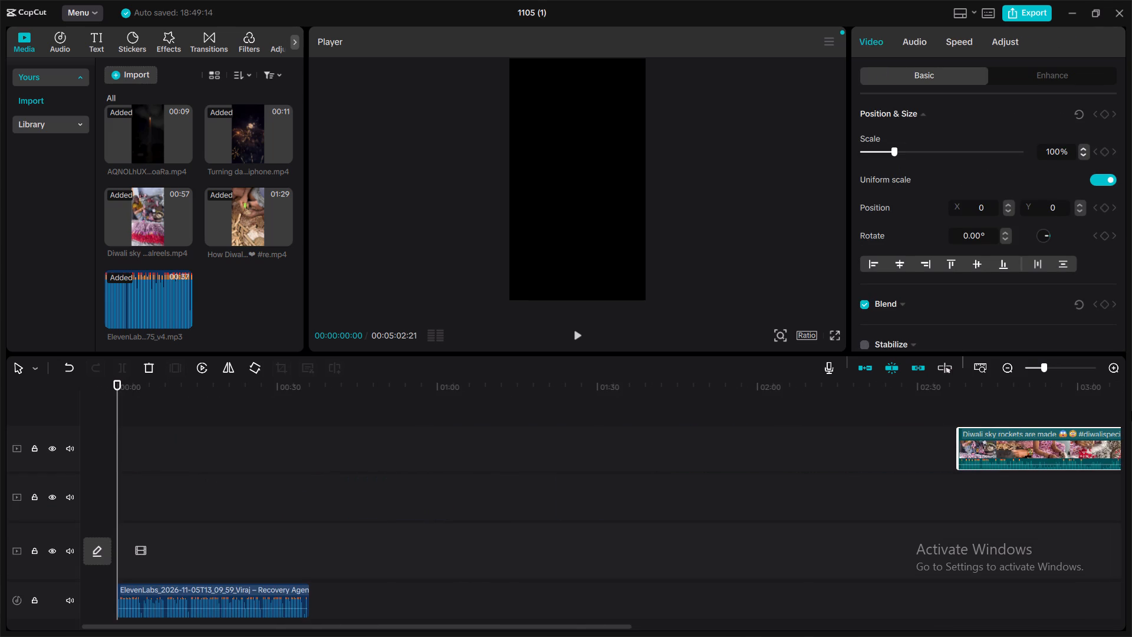
left_click_drag(1042, 433, 722, 432)
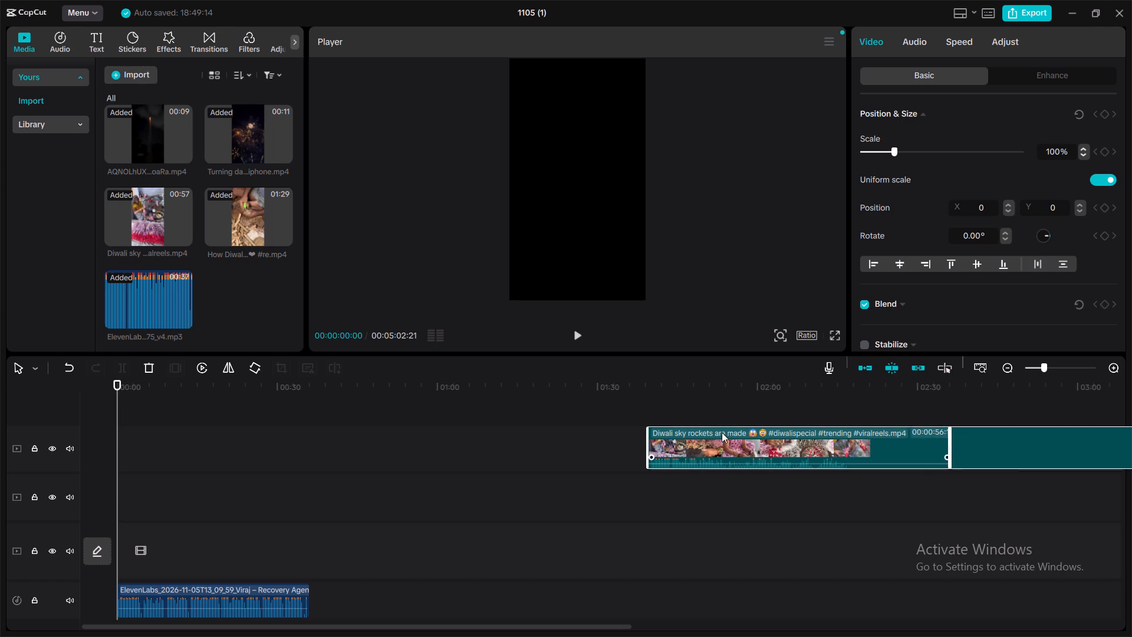
left_click_drag(722, 432, 539, 426)
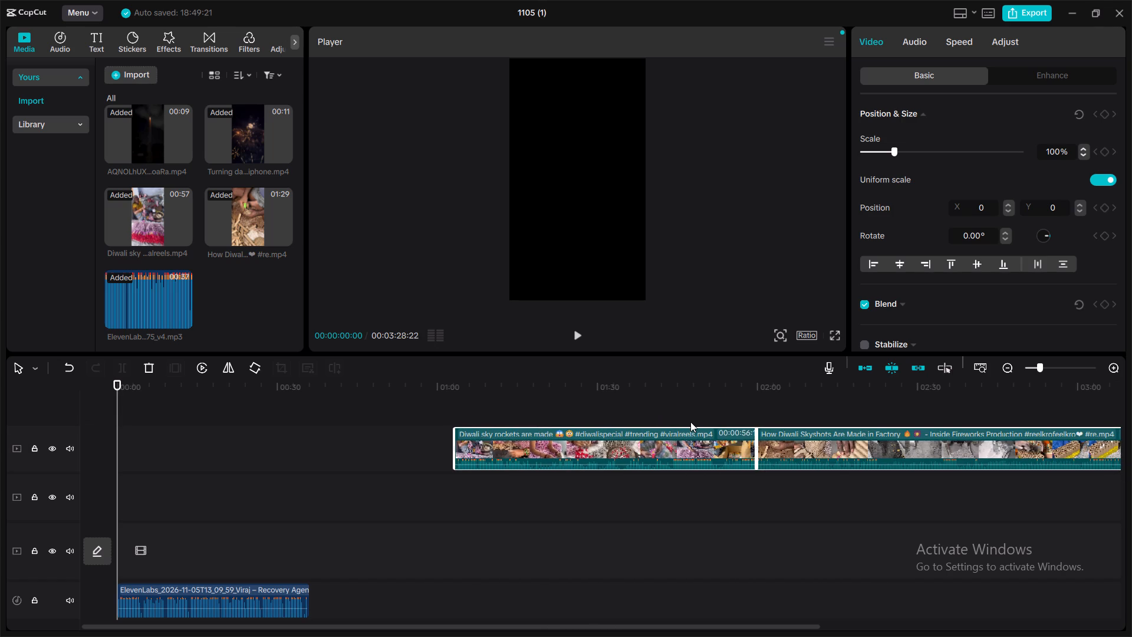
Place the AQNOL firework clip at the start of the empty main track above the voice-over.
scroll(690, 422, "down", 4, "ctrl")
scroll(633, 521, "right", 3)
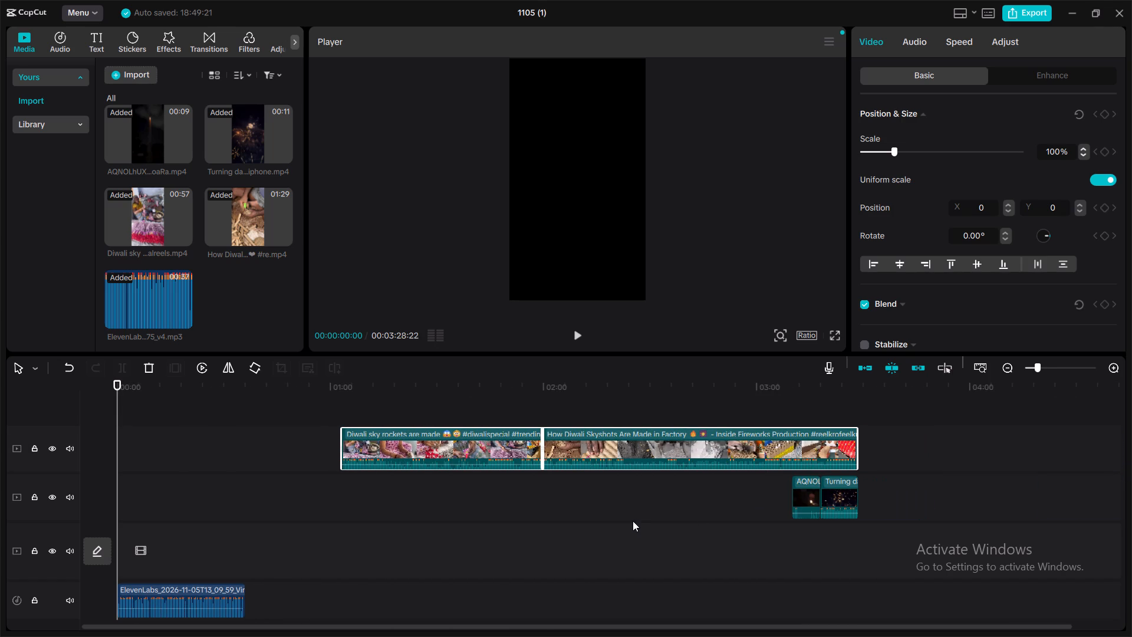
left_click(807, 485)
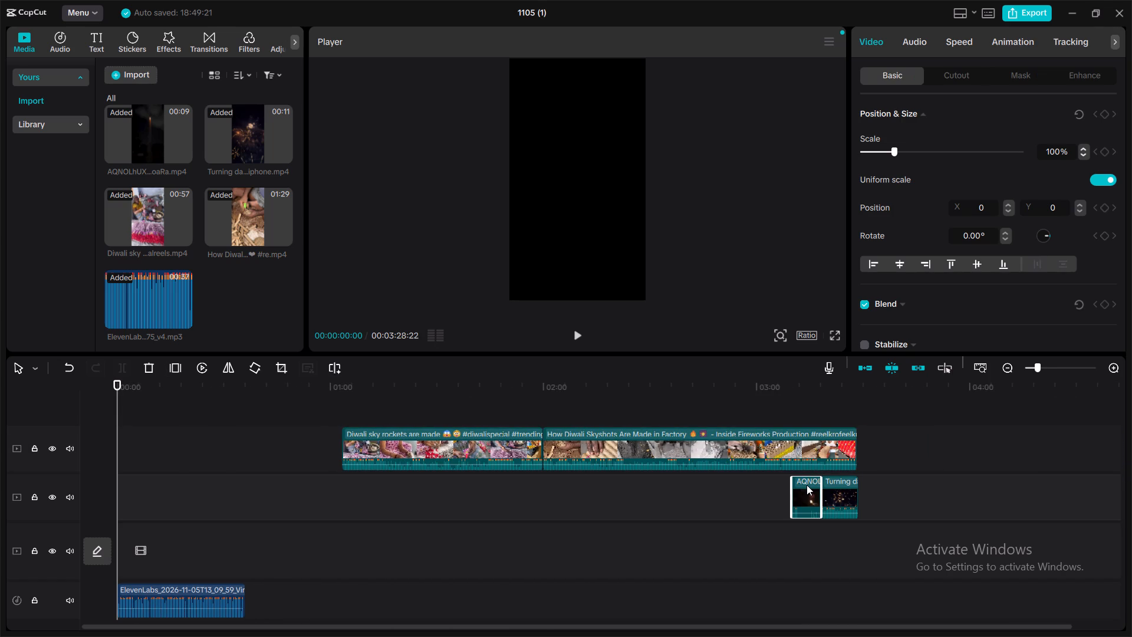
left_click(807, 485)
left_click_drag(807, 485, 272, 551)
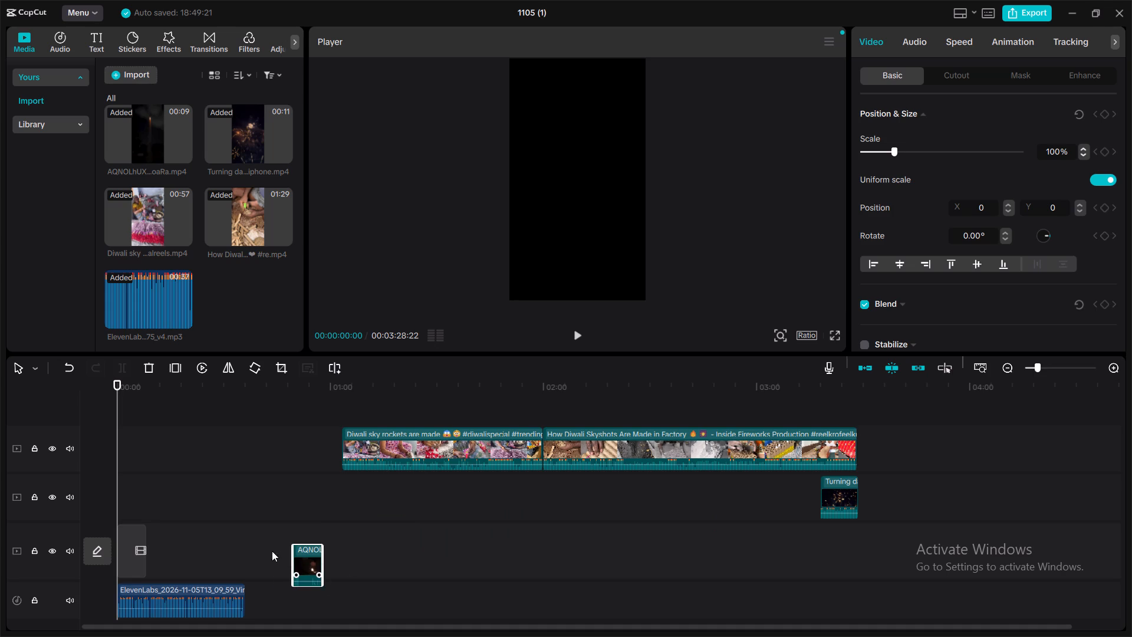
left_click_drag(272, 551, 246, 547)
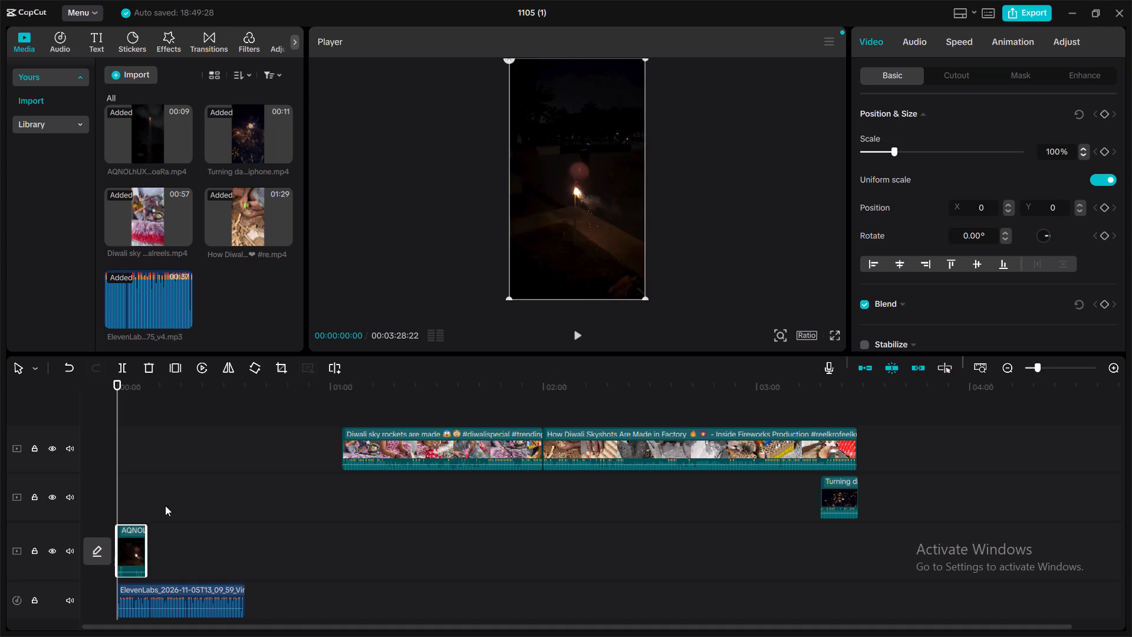
Move the AQNOL clip from the main track to just after the Turning darkness clip, at about 03:32.
left_click_drag(130, 527, 843, 475)
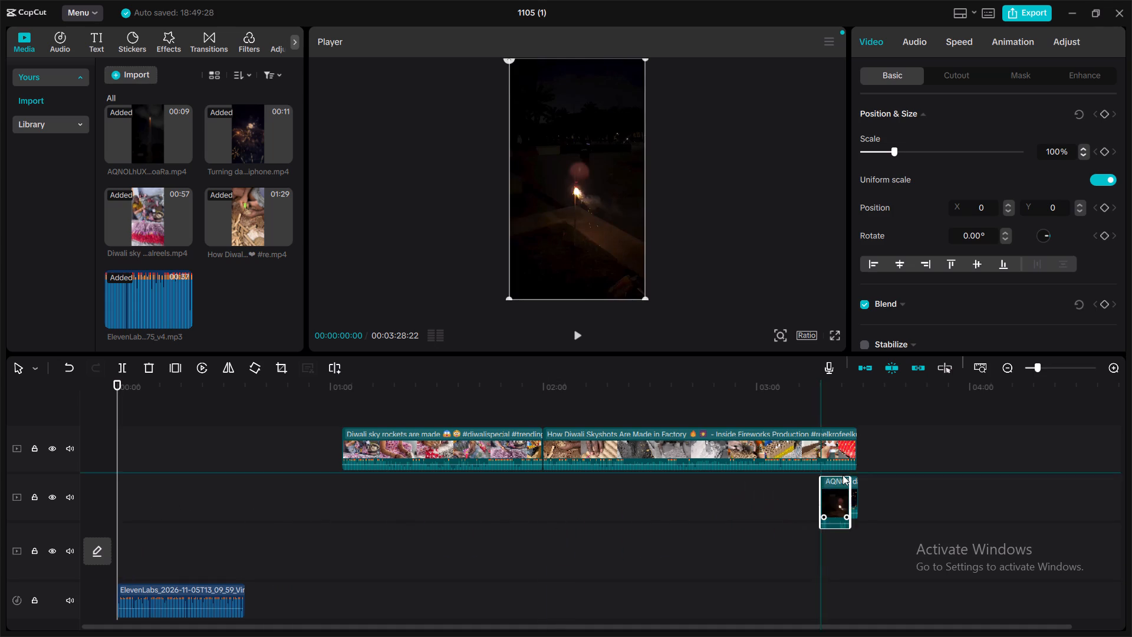
left_click_drag(843, 475, 886, 477)
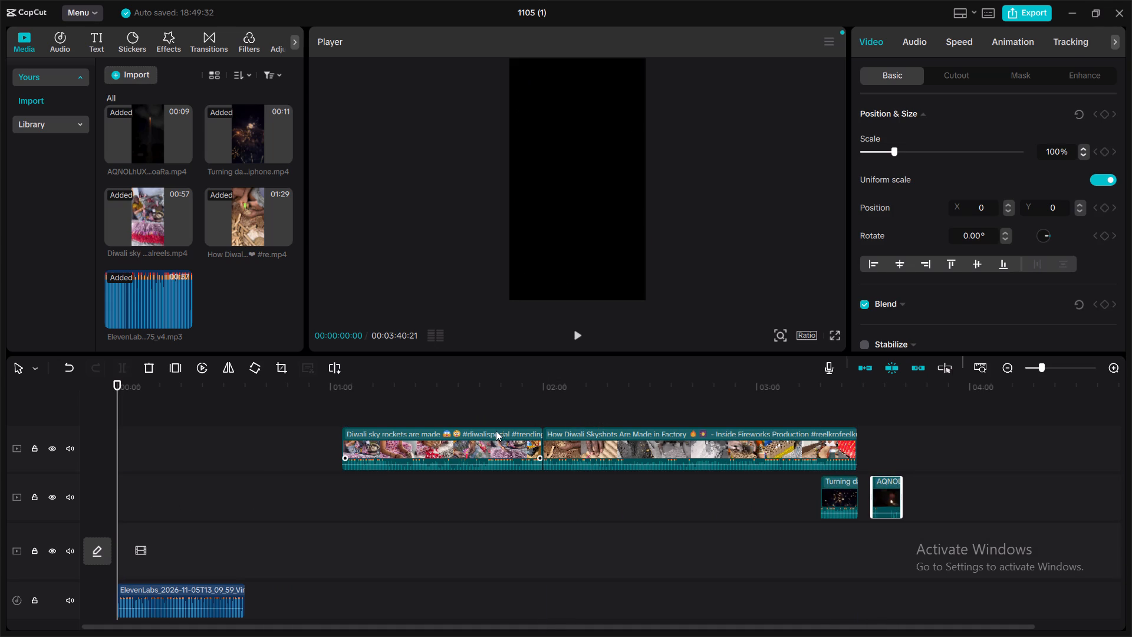
Move the Diwali sky rockets clip earlier on its track, starting just after the voice-over at about 00:39.
left_click_drag(493, 431, 407, 433)
Listen to the opening seconds of the voice-over and skim through the rocket-making and firework clips on the timeline.
left_click(297, 411)
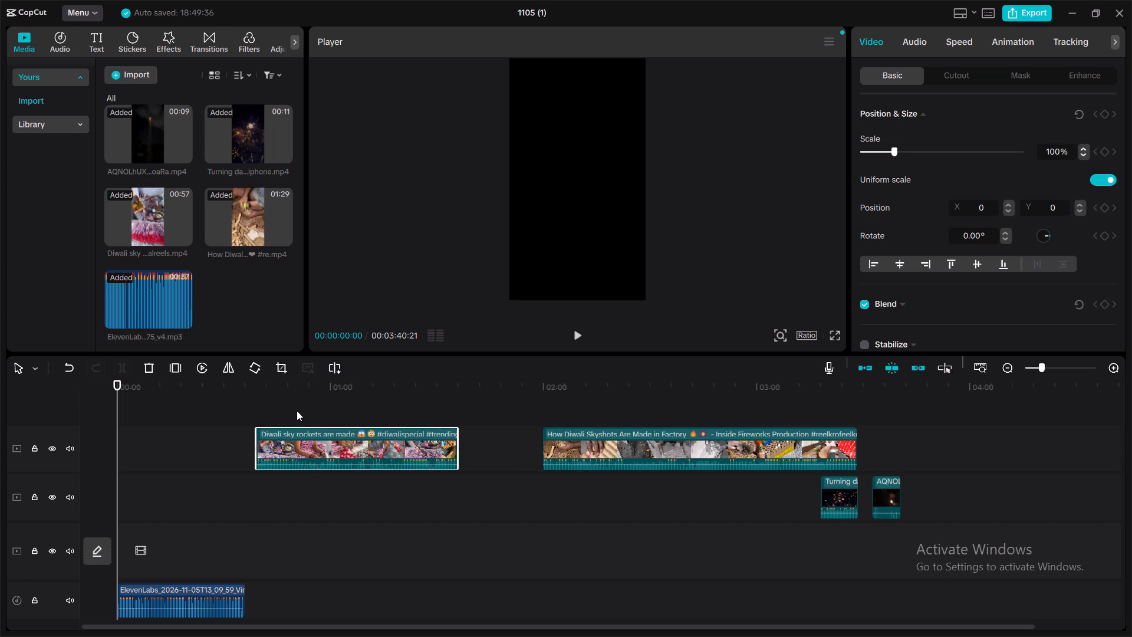
left_click_drag(297, 411, 278, 414)
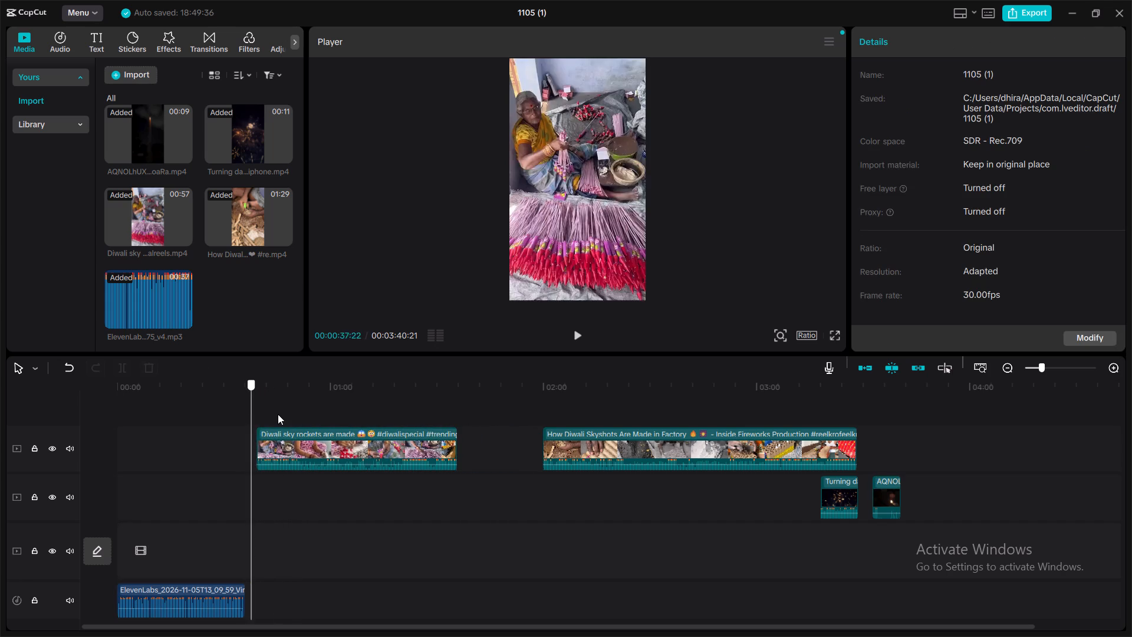
left_click_drag(278, 414, 367, 413)
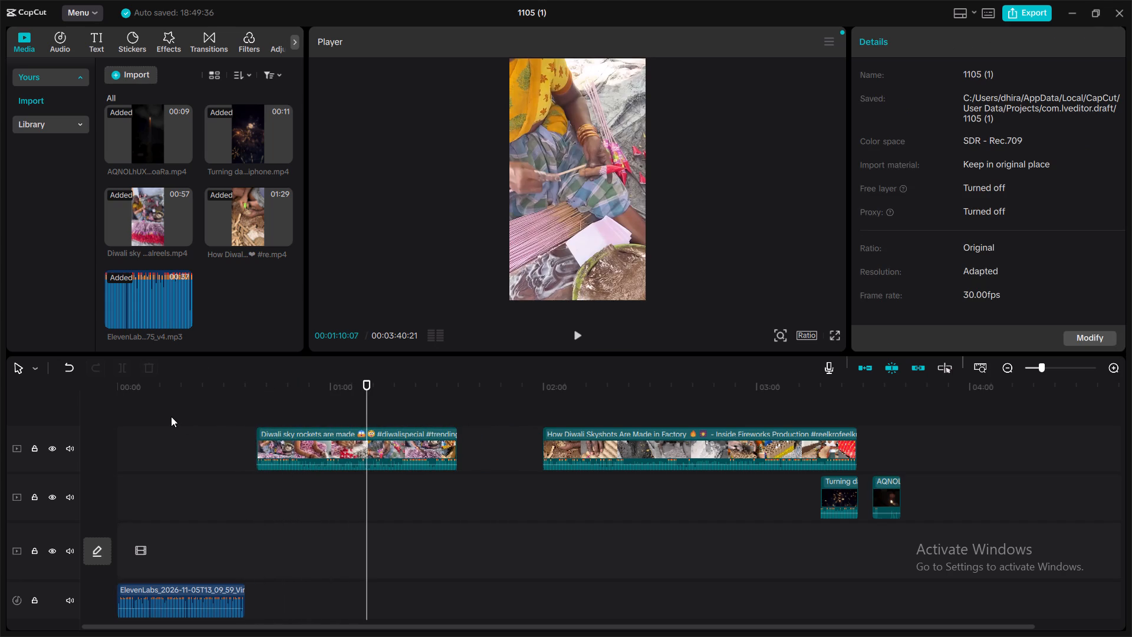
left_click(171, 416)
left_click_drag(171, 416, 72, 418)
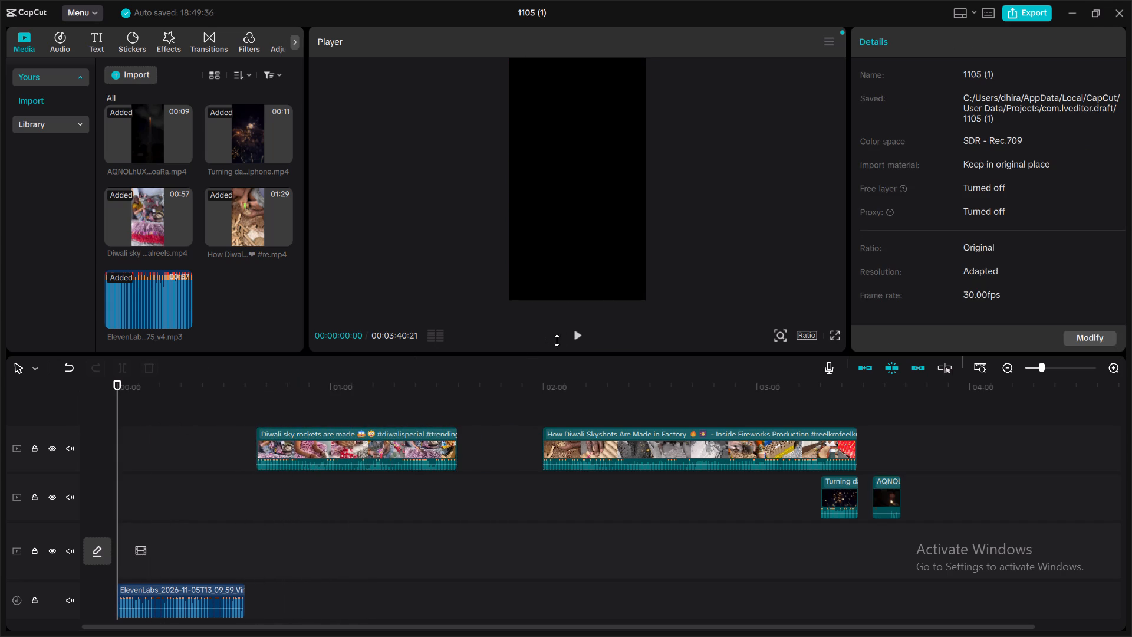
left_click(585, 334)
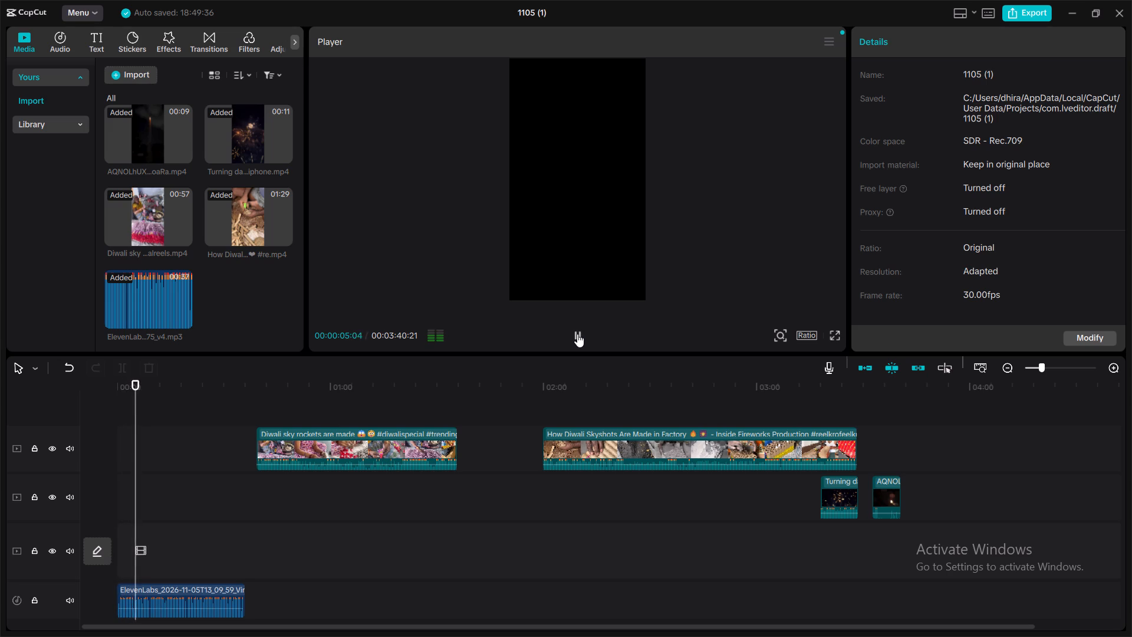
left_click(575, 334)
left_click(440, 399)
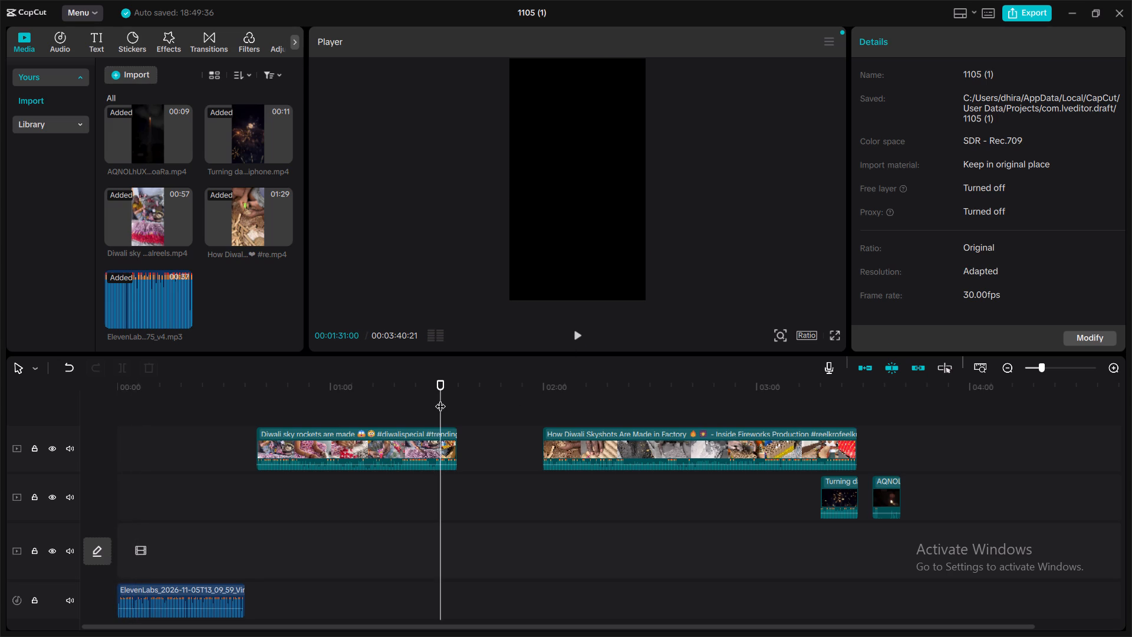
left_click_drag(440, 399, 232, 416)
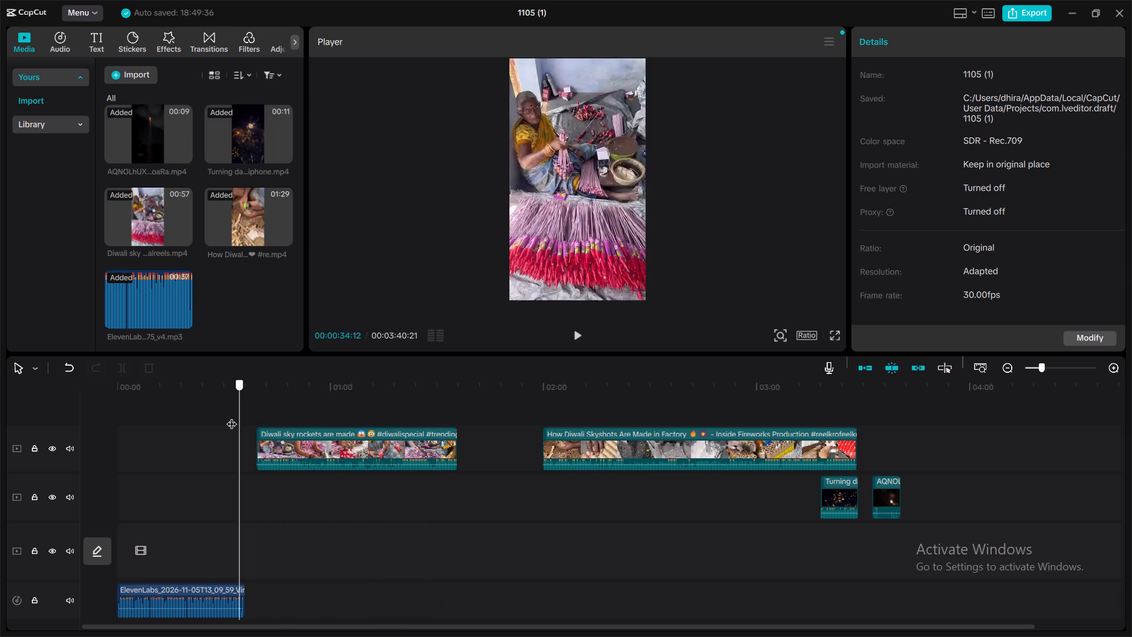
left_click_drag(232, 416, 593, 434)
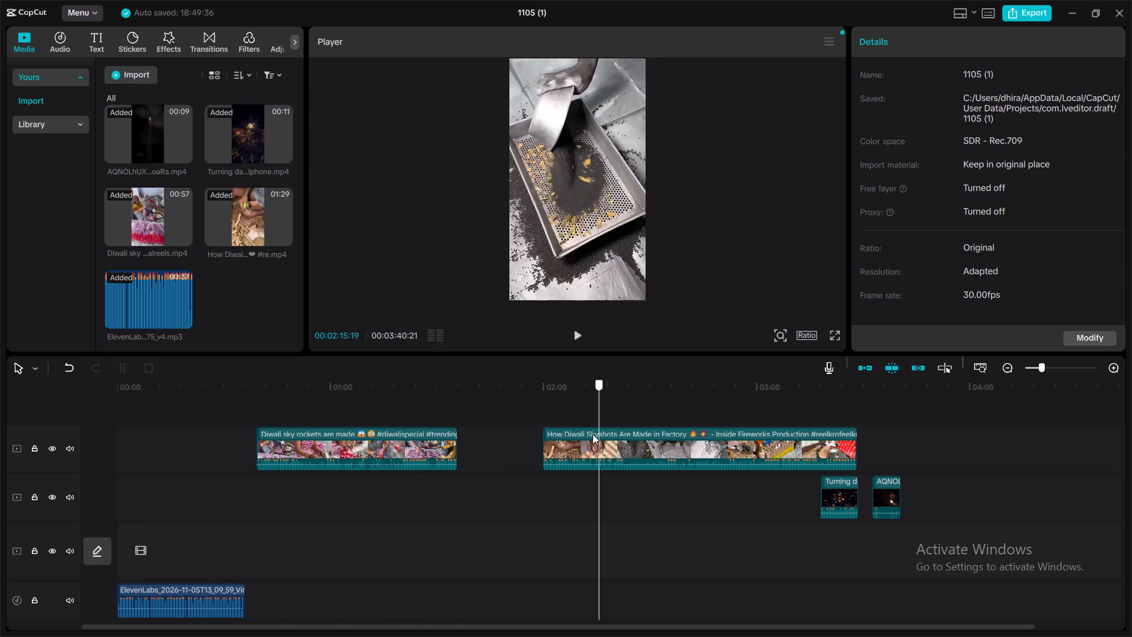
left_click_drag(593, 434, 777, 424)
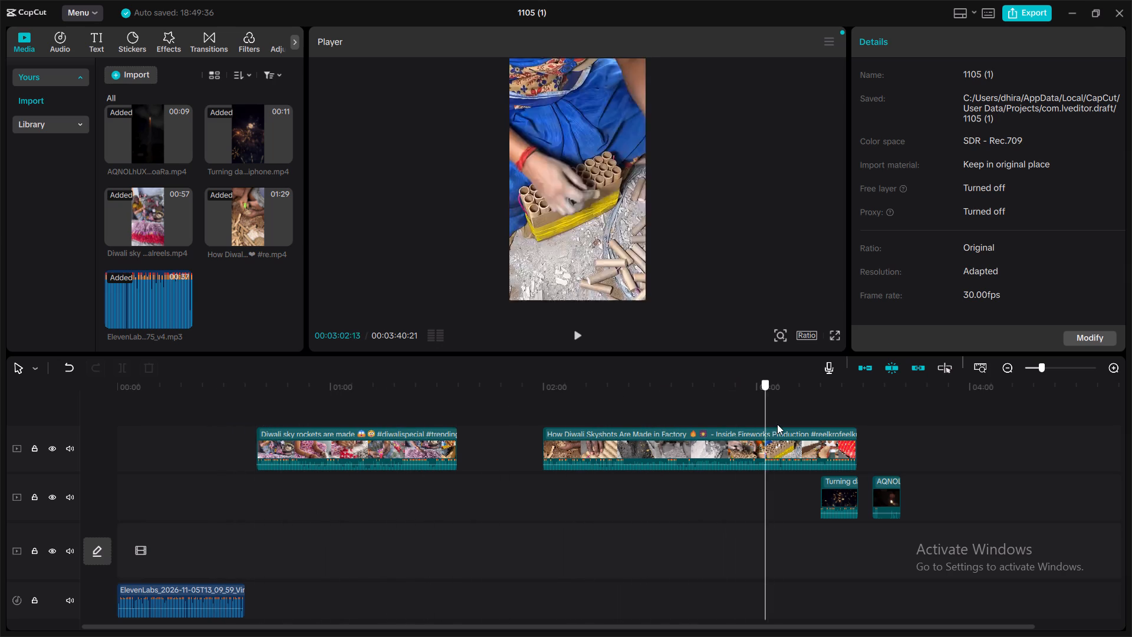
left_click_drag(777, 424, 851, 422)
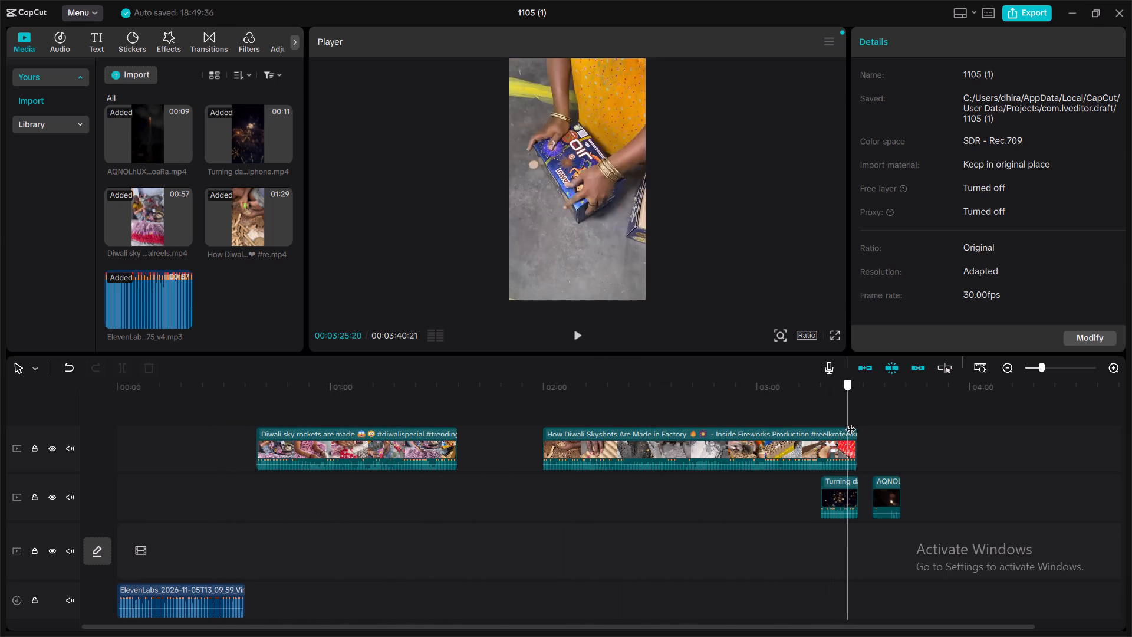
left_click_drag(851, 422, 891, 422)
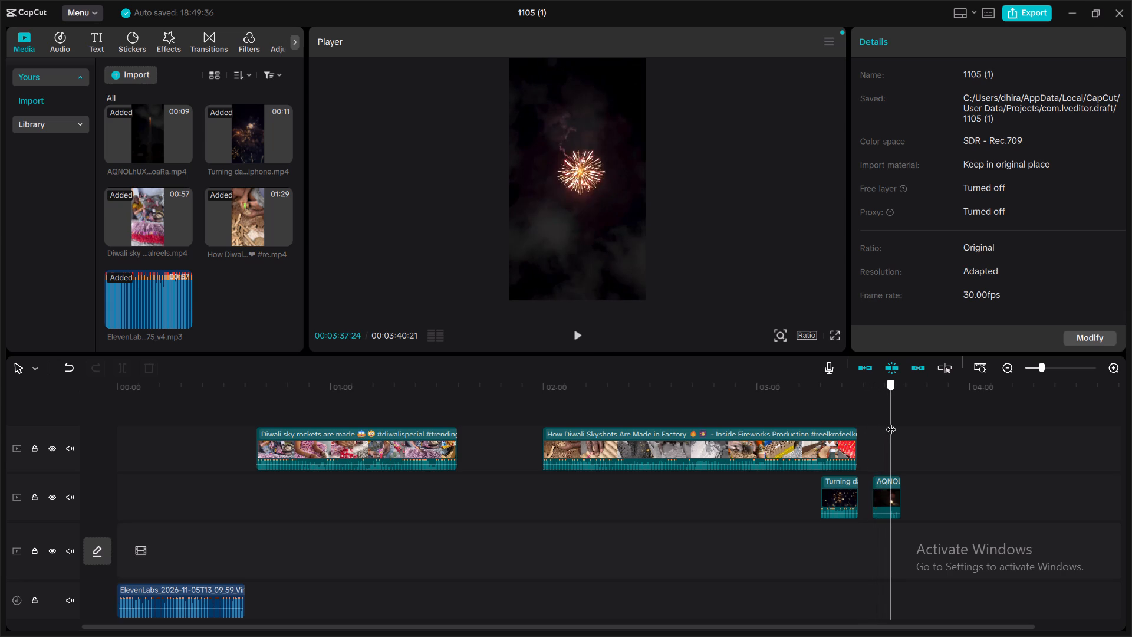
Move the Turning darkness clip later on its track, past the AQNOL clip, to about 03:59.
left_click_drag(891, 422, 883, 420)
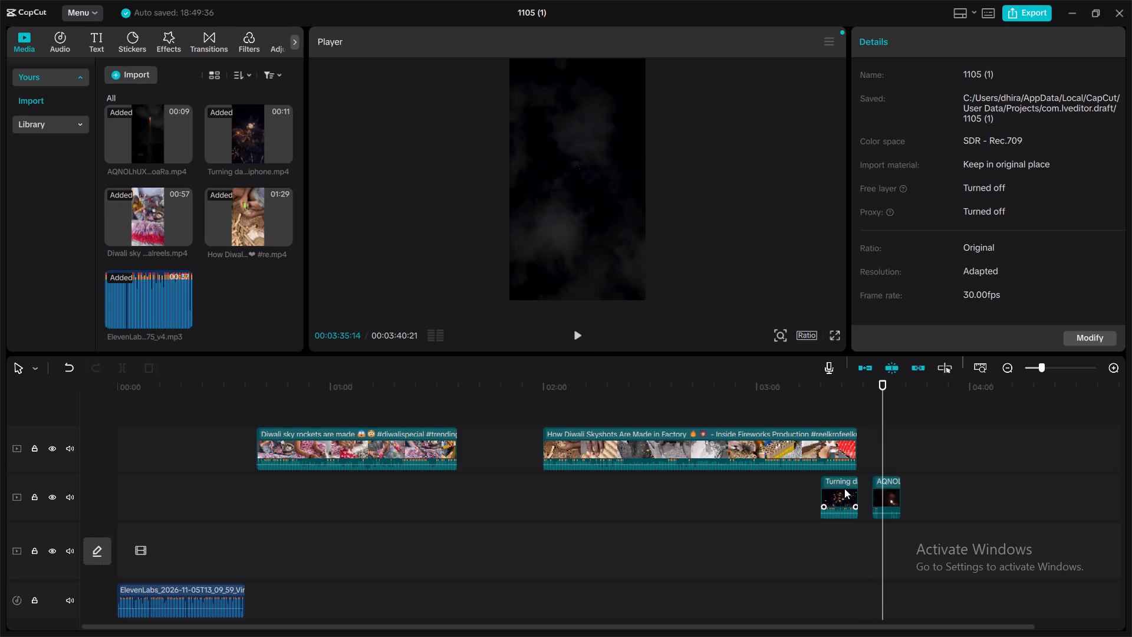
left_click_drag(837, 481, 983, 489)
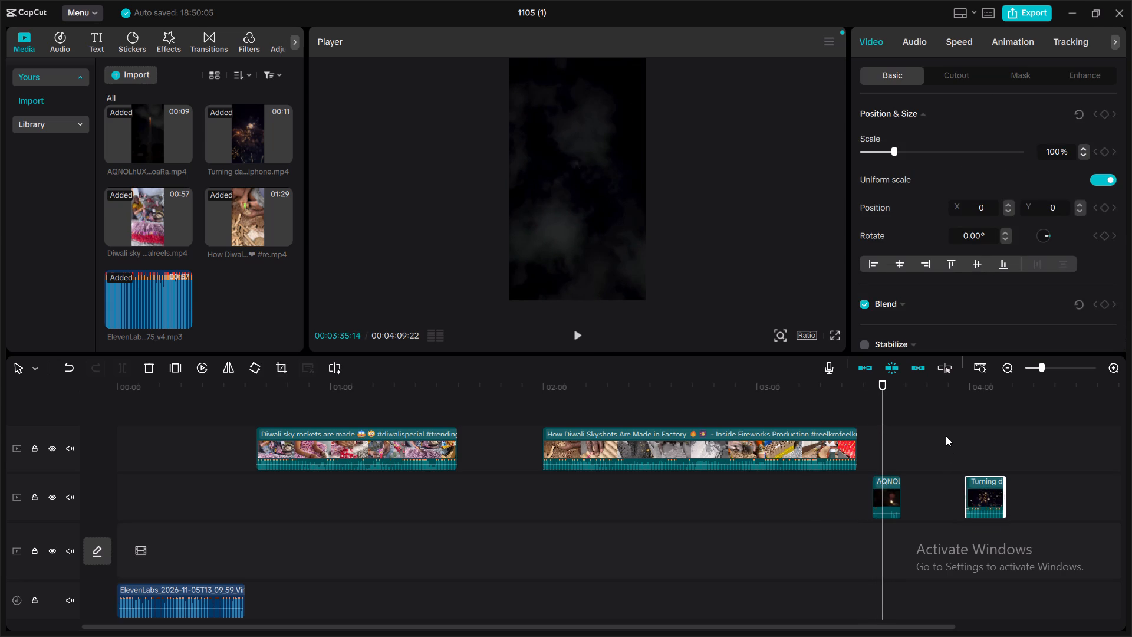
Skim the Turning darkness fireworks, and move the AQNOL clip to the start of the main track above the voice-over.
left_click(946, 434)
left_click_drag(946, 434, 983, 437)
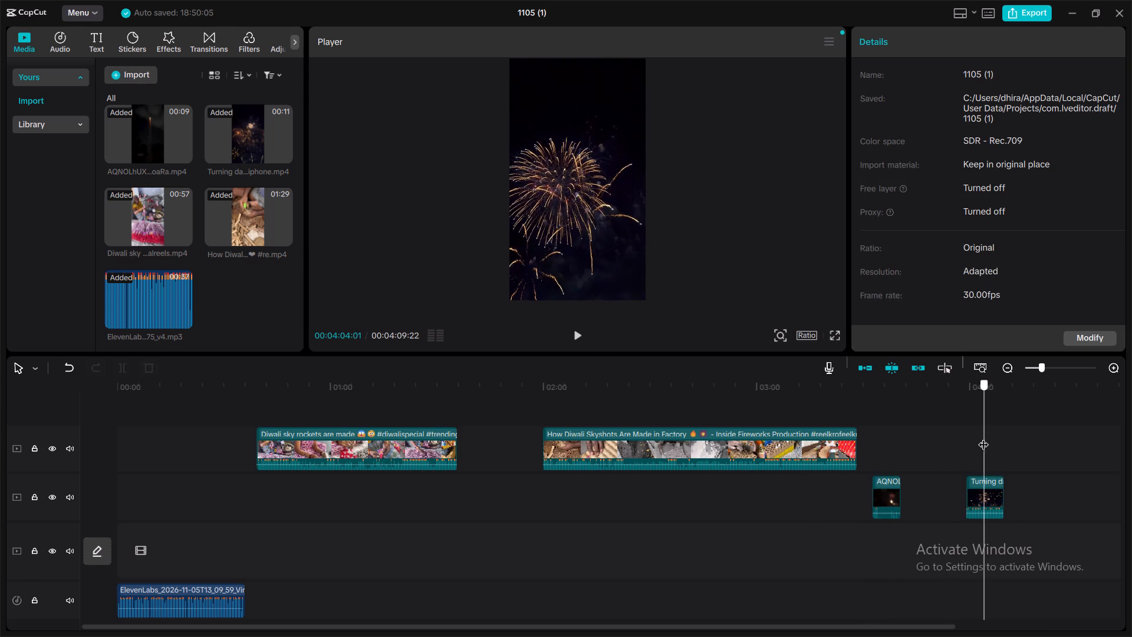
left_click_drag(983, 437, 992, 438)
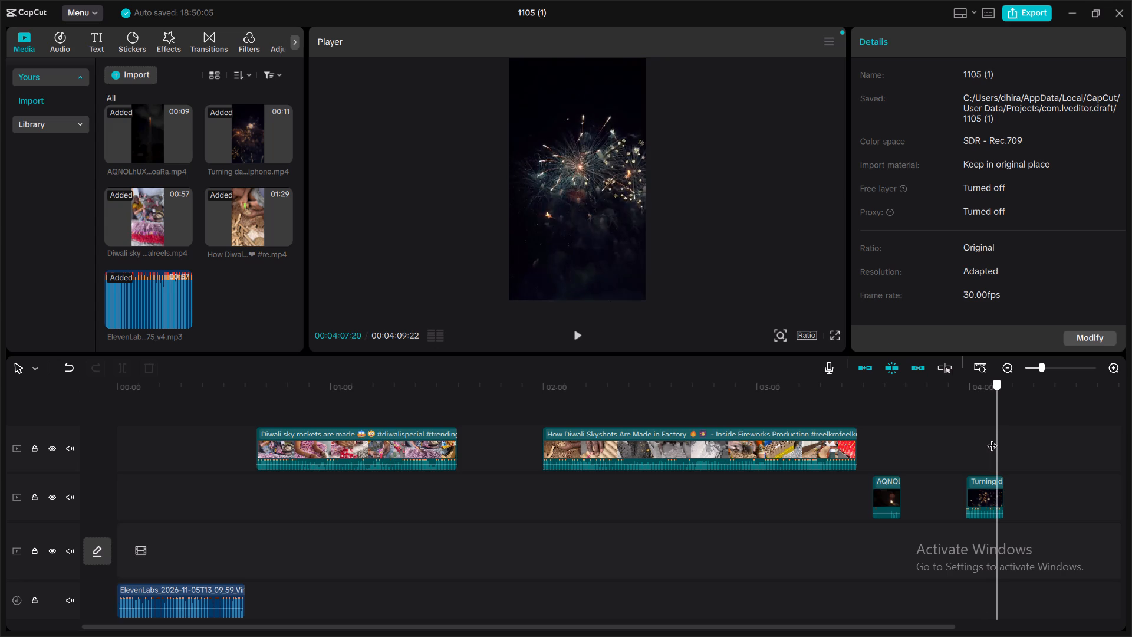
left_click_drag(992, 438, 965, 437)
left_click_drag(880, 478, 715, 527)
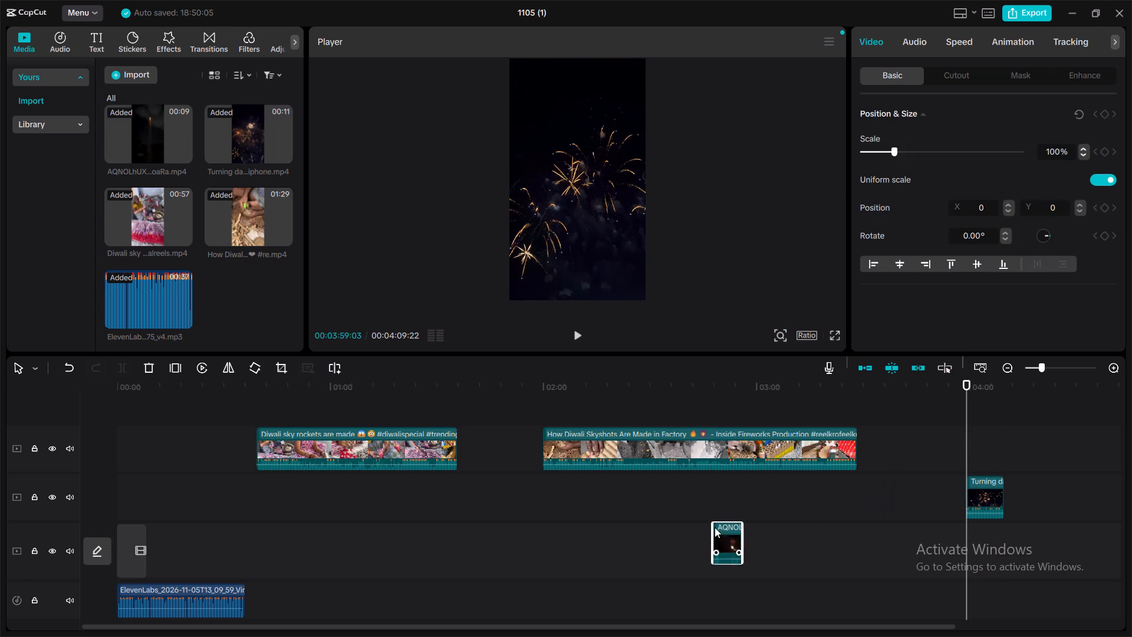
left_click_drag(715, 527, 707, 530)
Play the AQNOL clip with the voice-over from the beginning, pausing at 00:00:03:06 to judge where to cut.
left_click(136, 467)
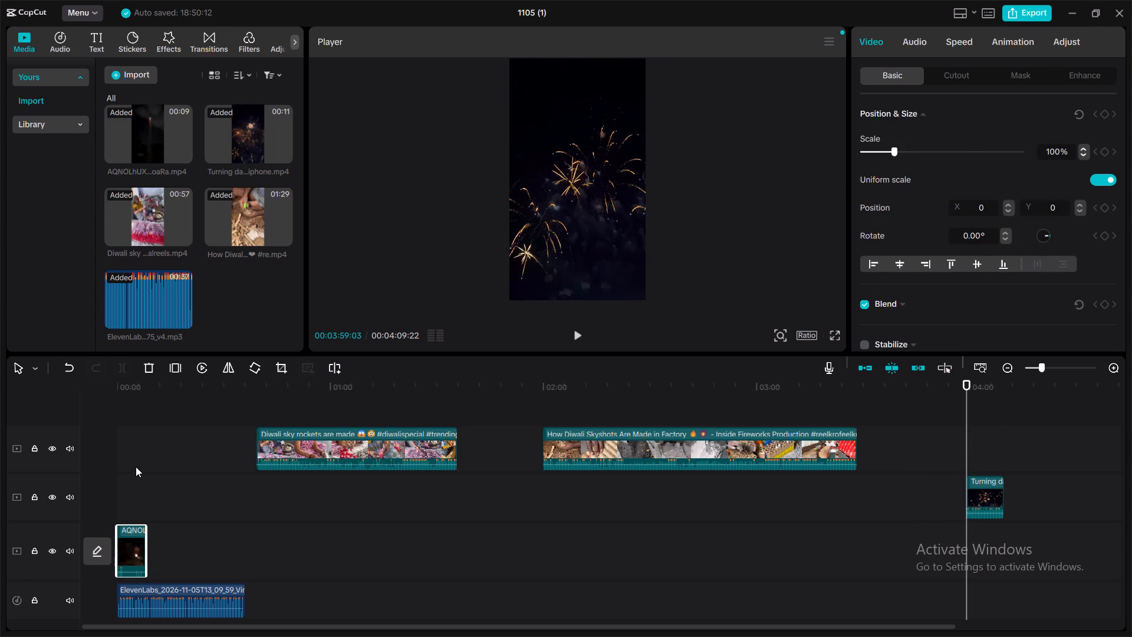
left_click_drag(136, 467, 106, 466)
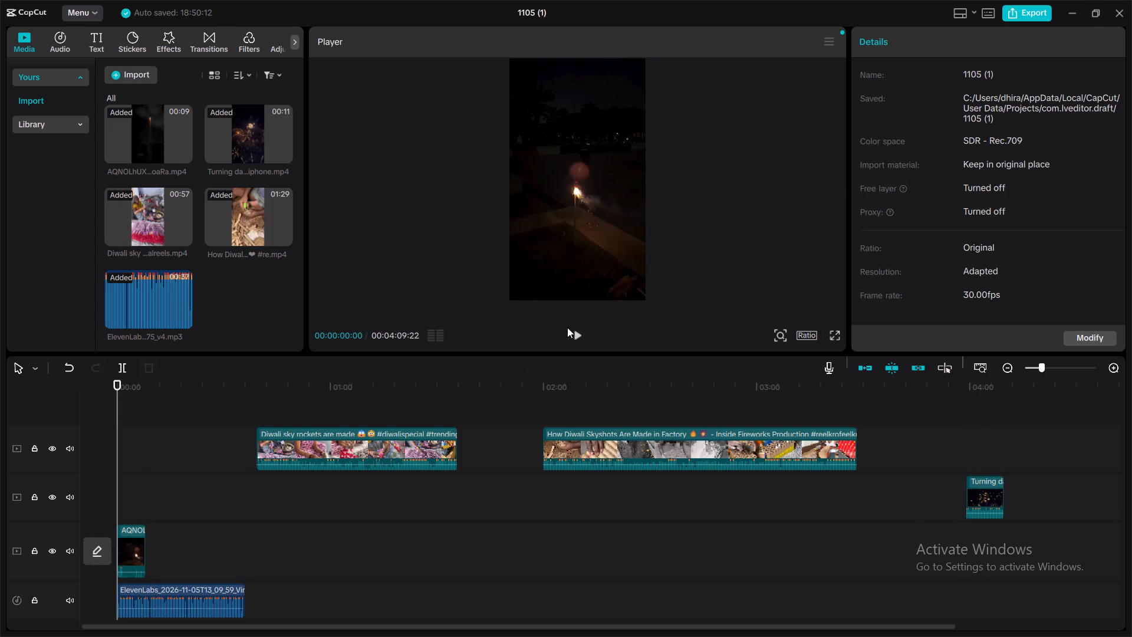
left_click(577, 330)
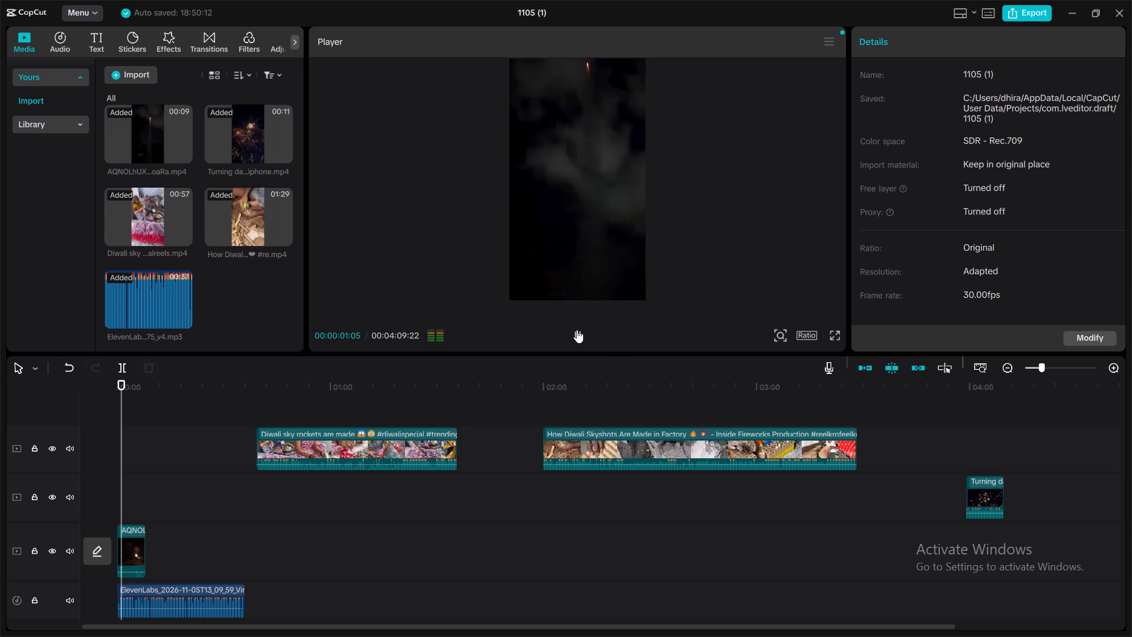
left_click(577, 330)
left_click(577, 330)
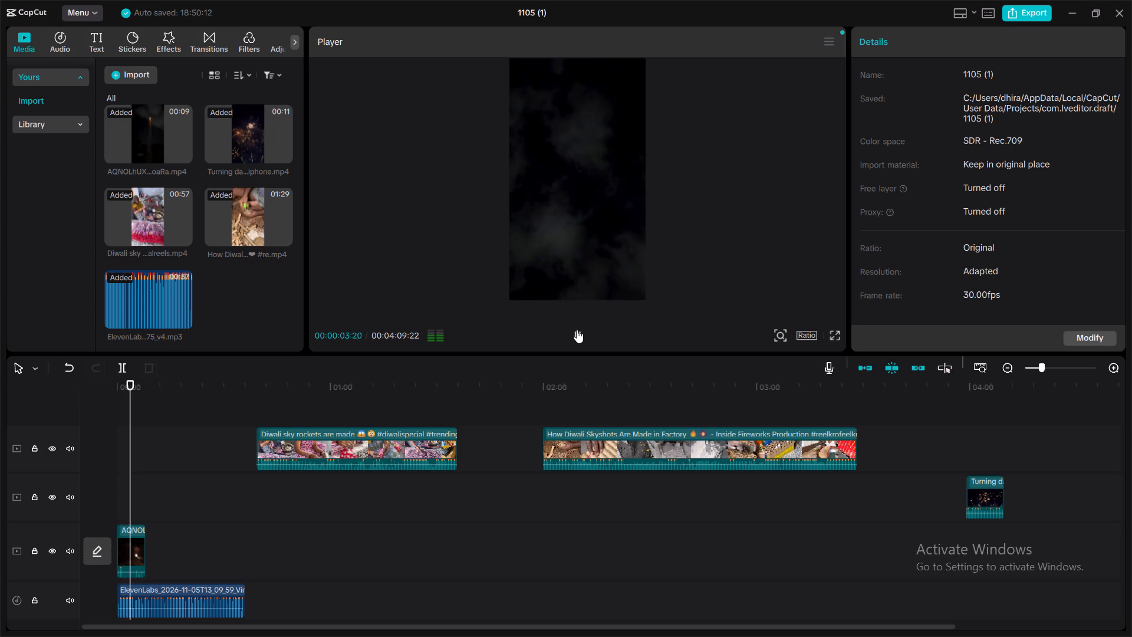
left_click(577, 330)
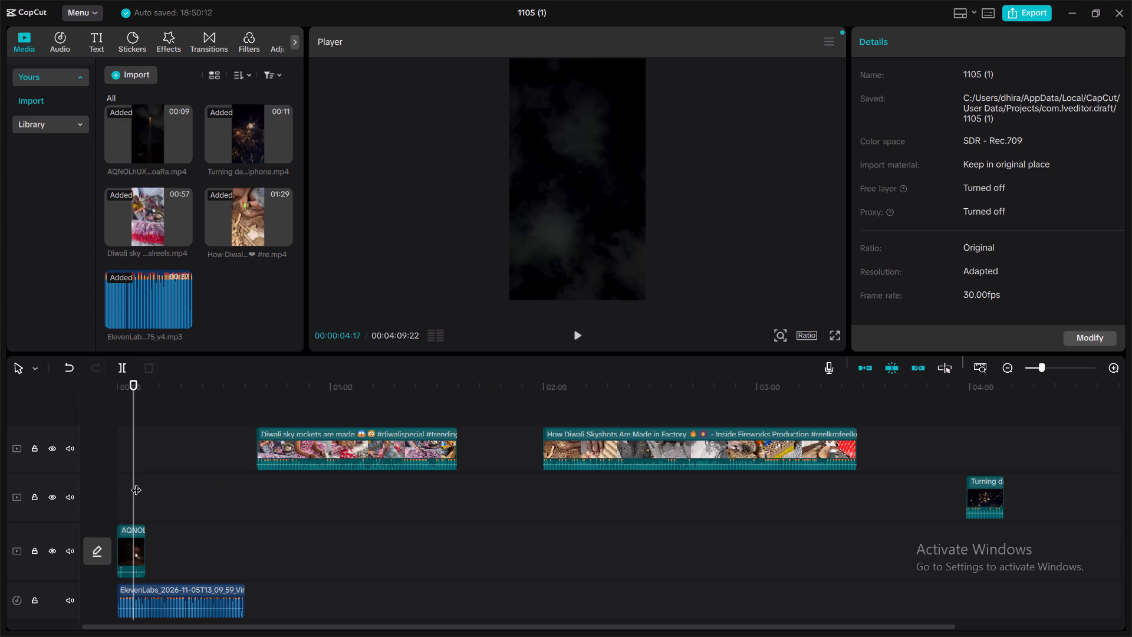
left_click_drag(133, 482, 123, 483)
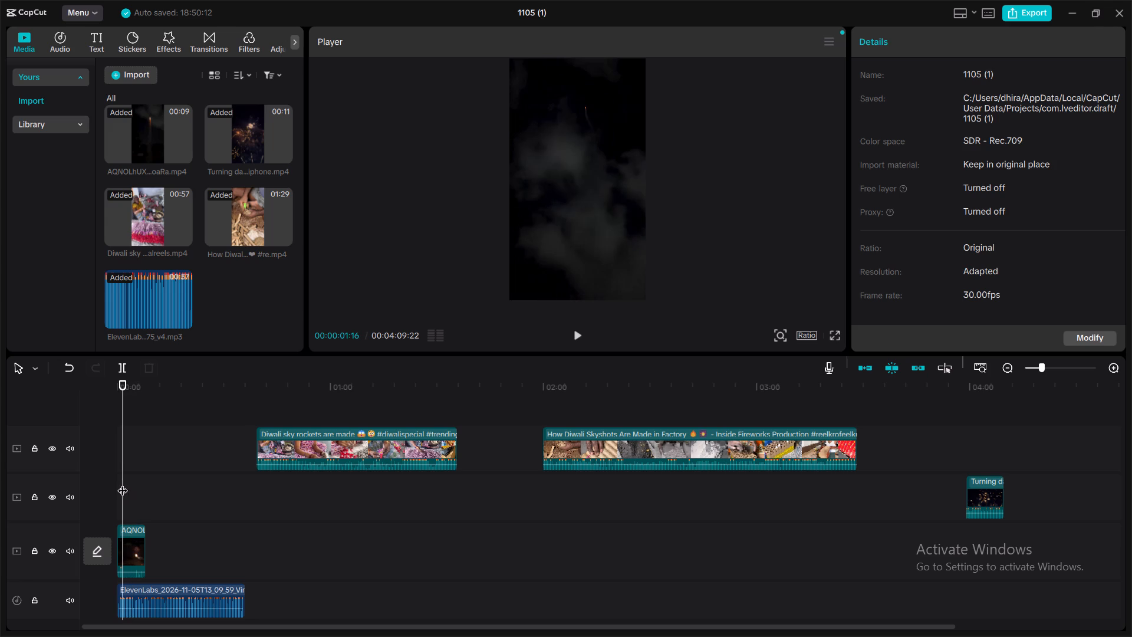
left_click_drag(122, 444, 100, 447)
left_click(574, 330)
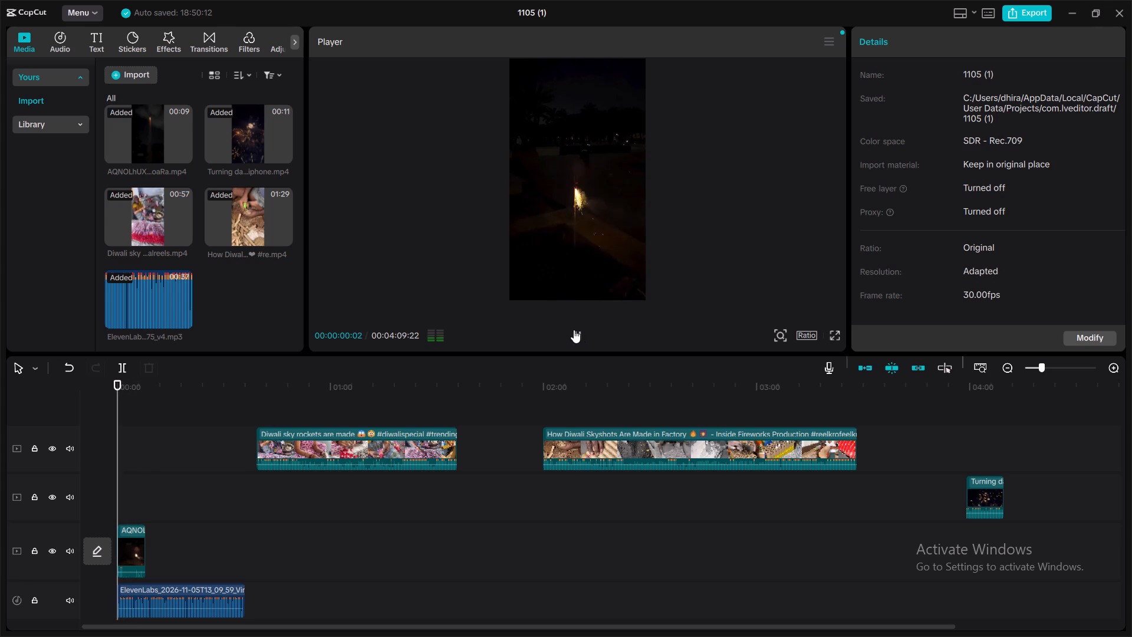
left_click(574, 330)
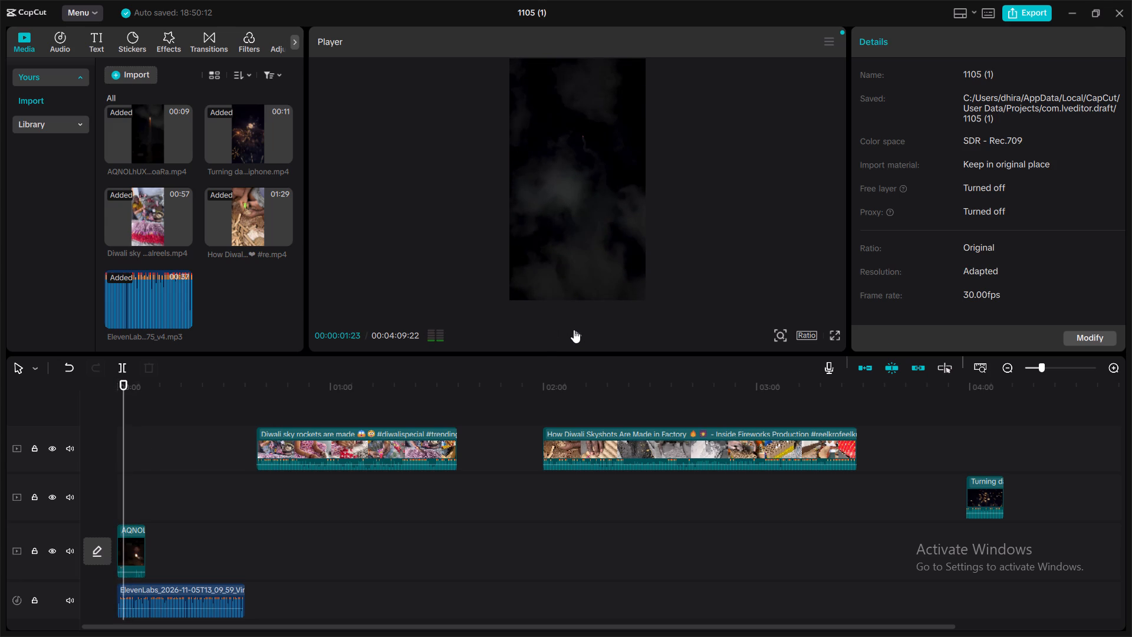
left_click(574, 330)
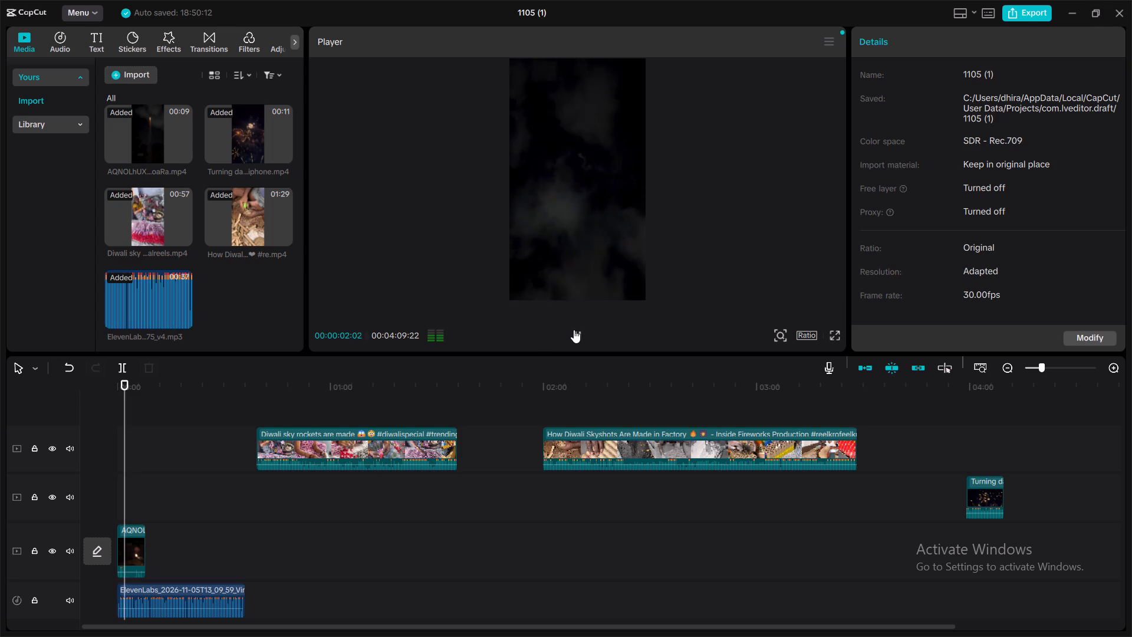
left_click(574, 330)
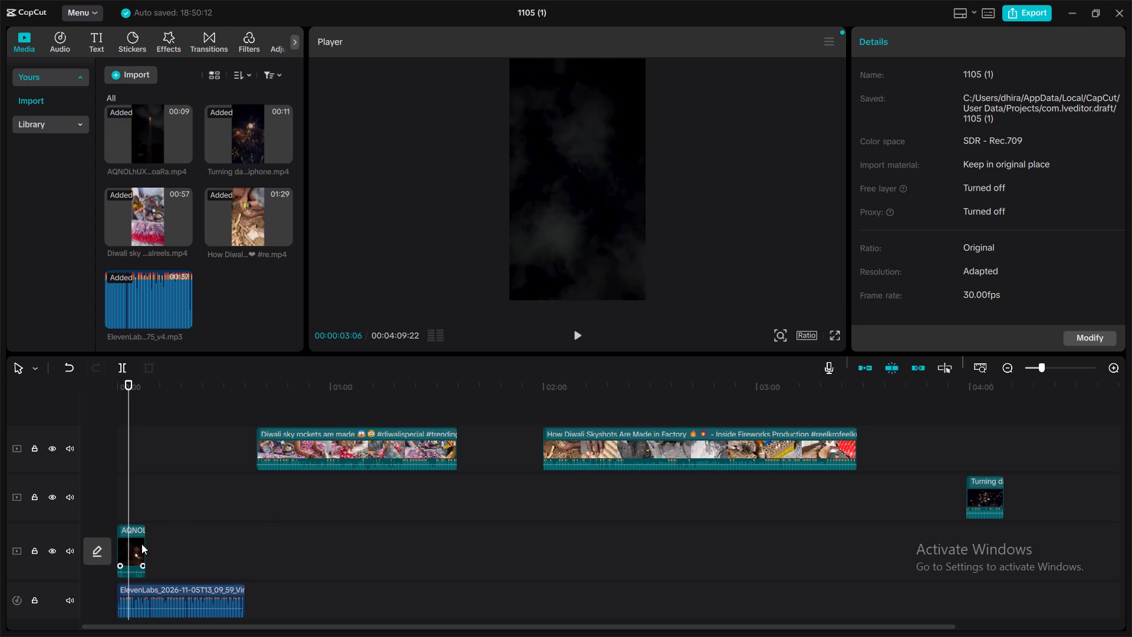
Trim the end of the AQNOL clip on the main track to 00:00:03:06.
left_click_drag(145, 544, 137, 545)
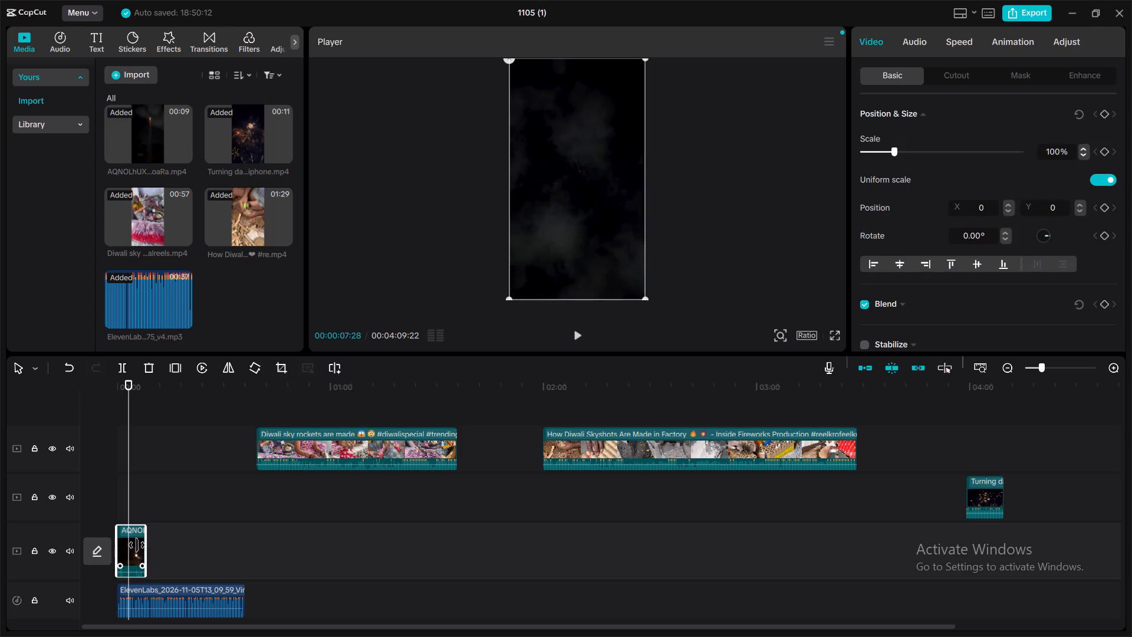
left_click_drag(137, 545, 130, 547)
left_click_drag(130, 547, 140, 549)
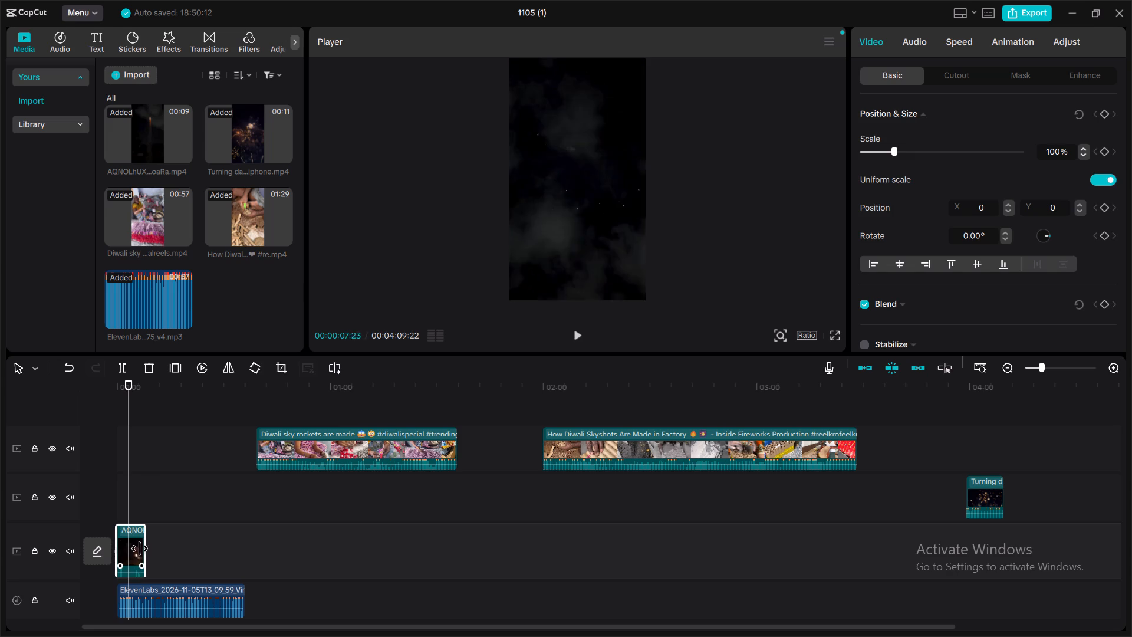
left_click_drag(140, 549, 130, 550)
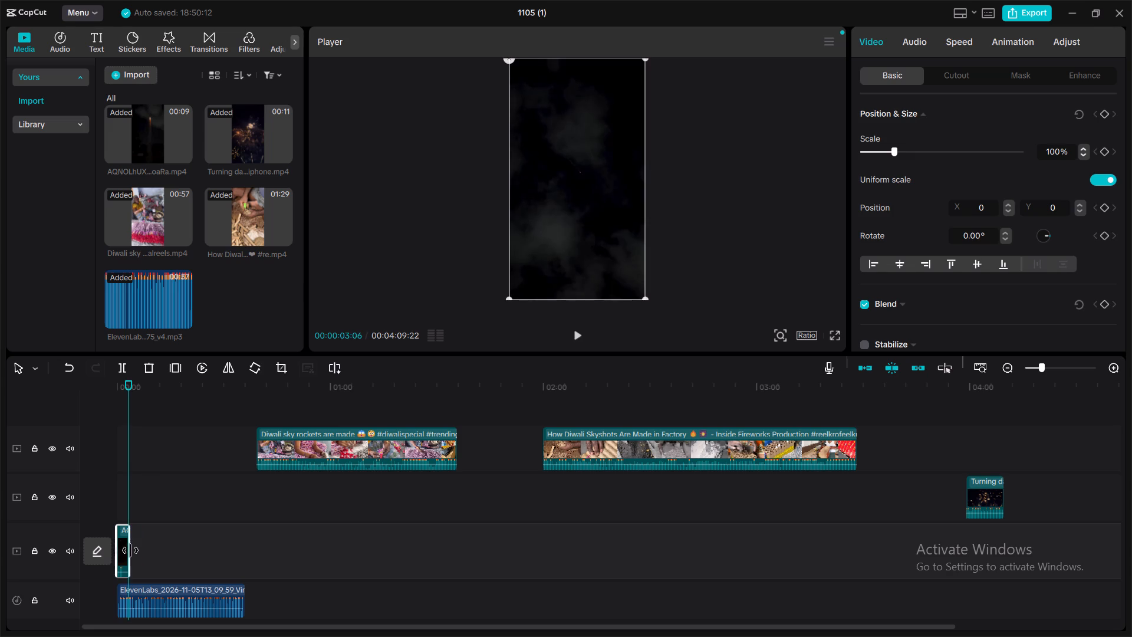
left_click_drag(130, 550, 131, 550)
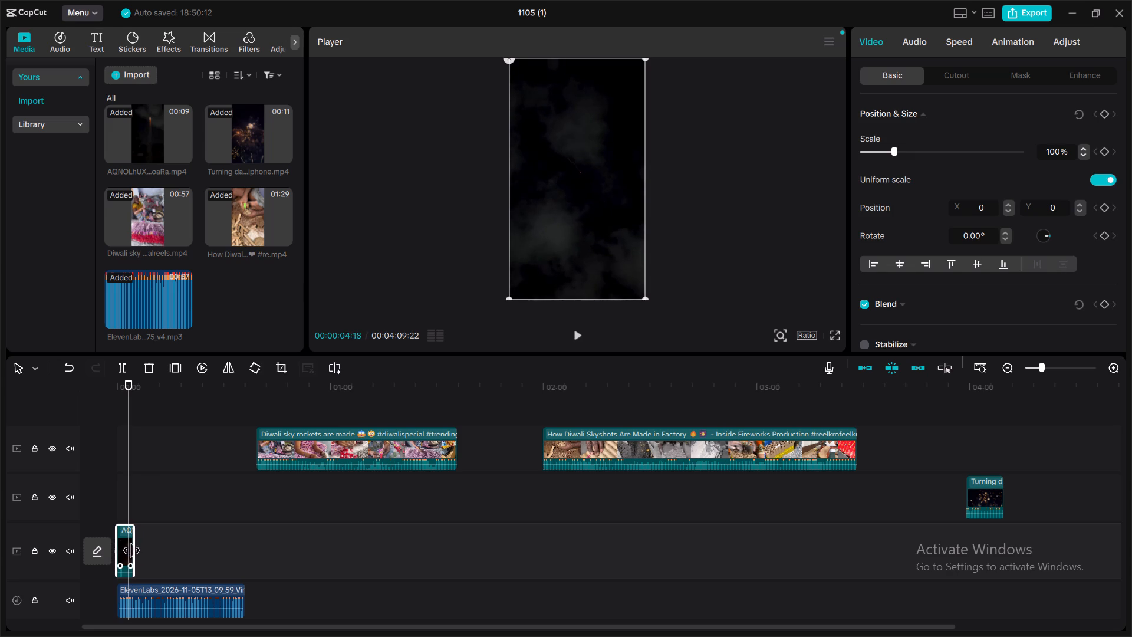
left_click_drag(131, 550, 131, 550)
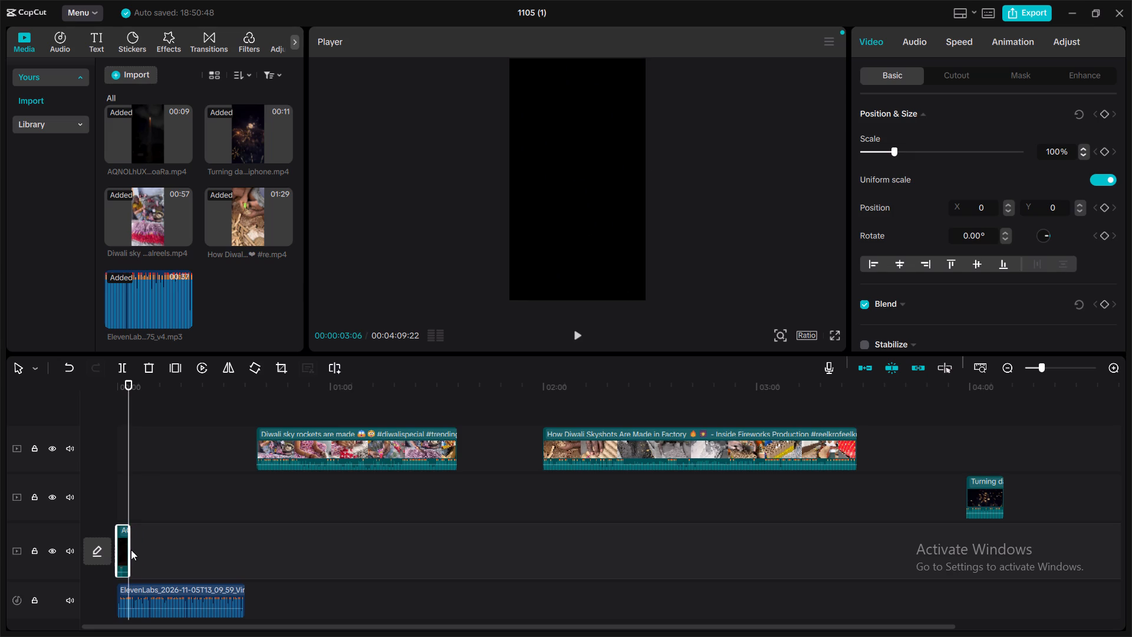
Add the AQNOL video from the imported media again, directly after the trimmed clip on the main track.
scroll(178, 313, "up", 1)
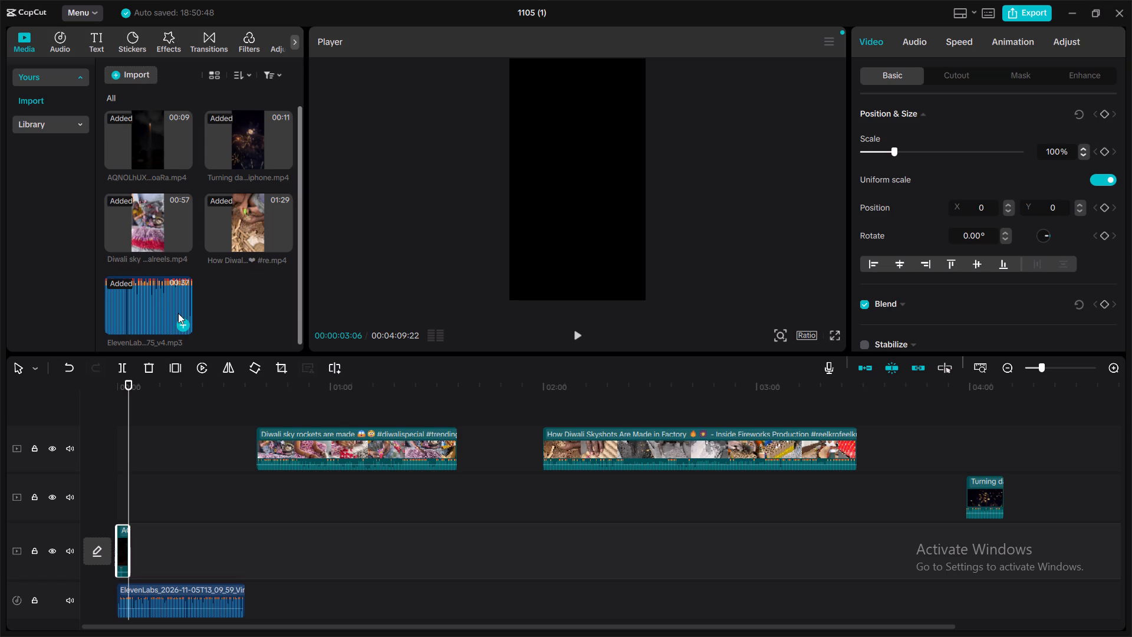
scroll(178, 313, "up", 1)
left_click_drag(144, 147, 179, 474)
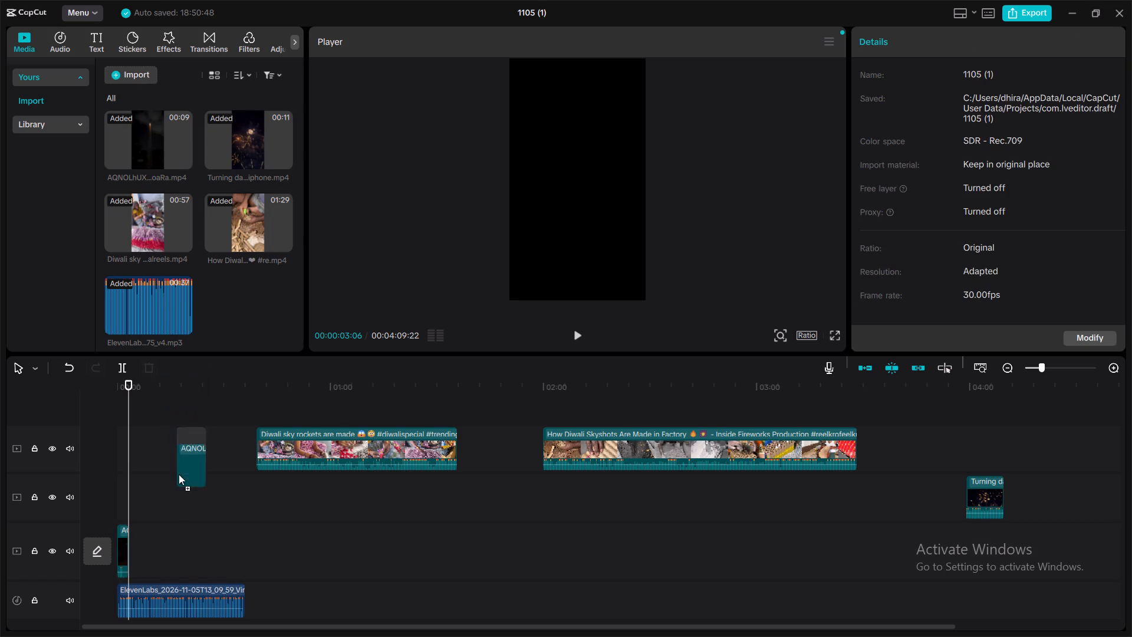
left_click_drag(179, 474, 182, 576)
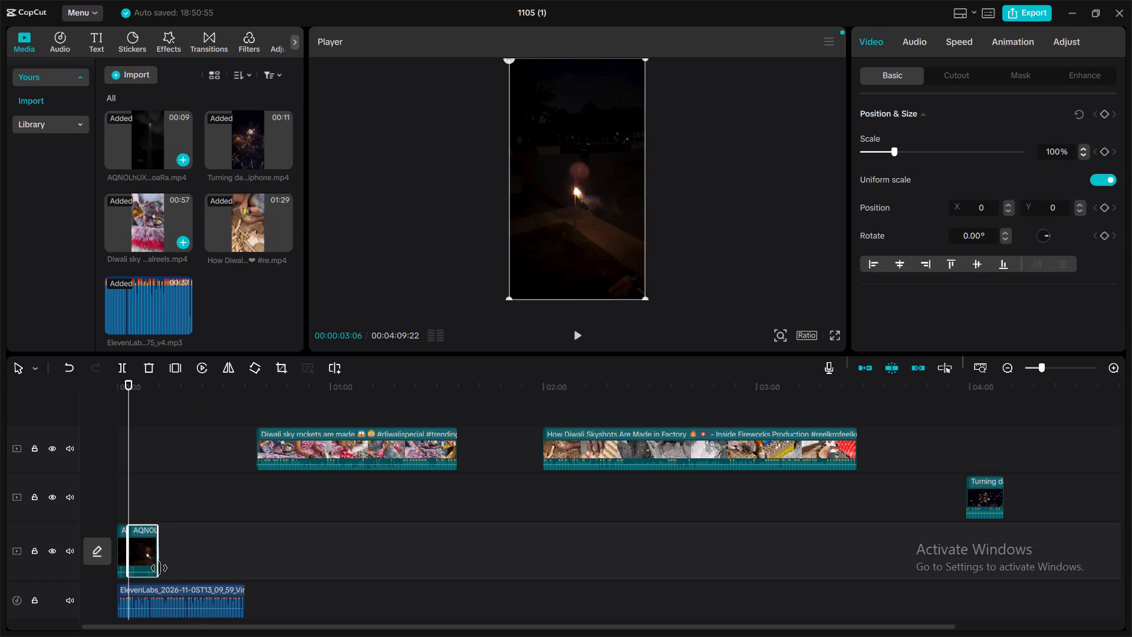
Trim about 4.5 seconds off the start of the second AQNOL clip, keeping its later firework burst.
left_click_drag(129, 541, 140, 541)
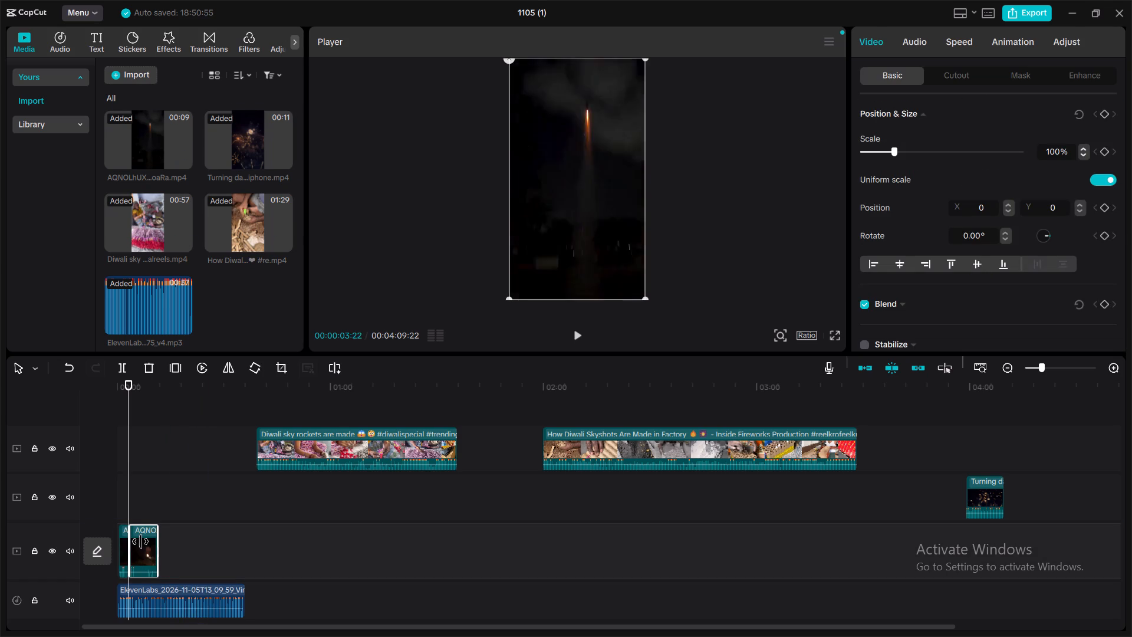
left_click_drag(140, 541, 153, 541)
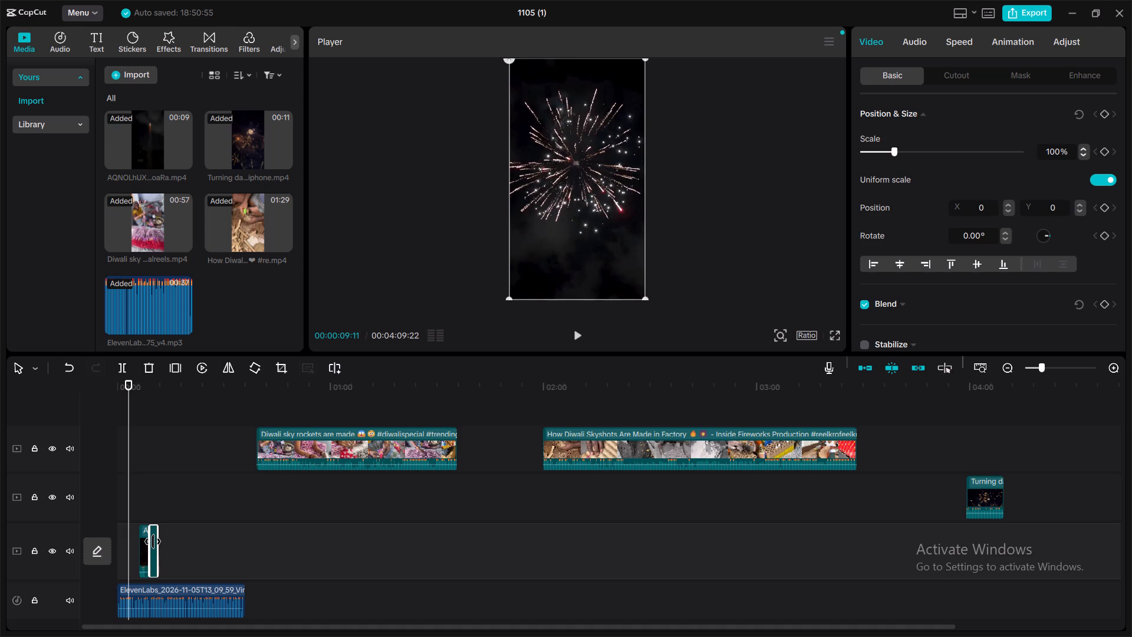
left_click_drag(153, 541, 147, 541)
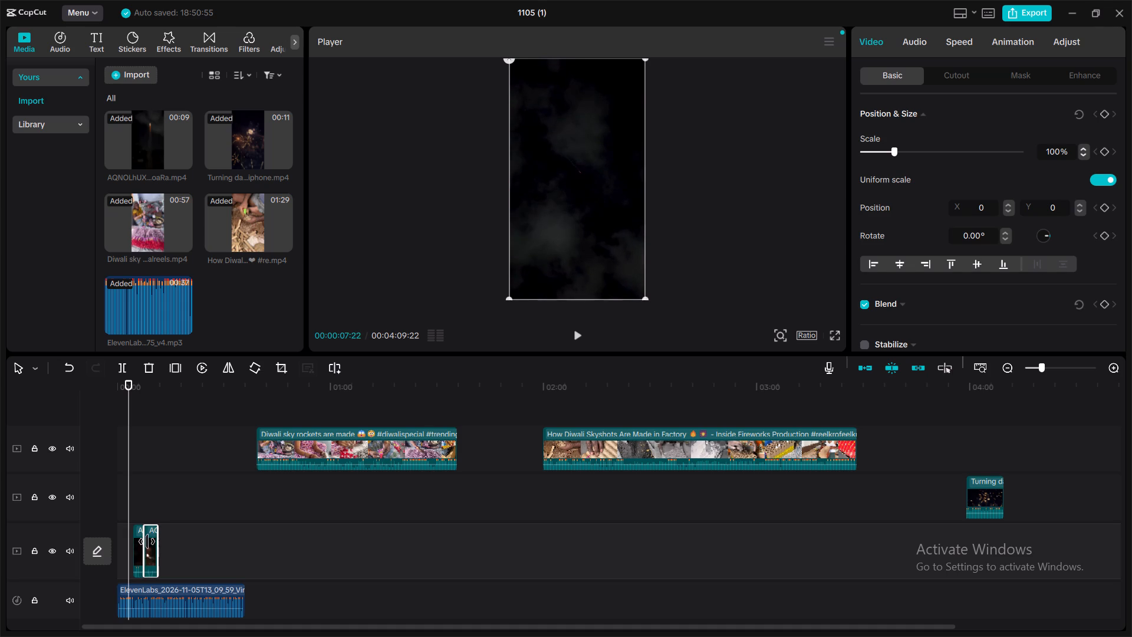
left_click_drag(147, 541, 147, 541)
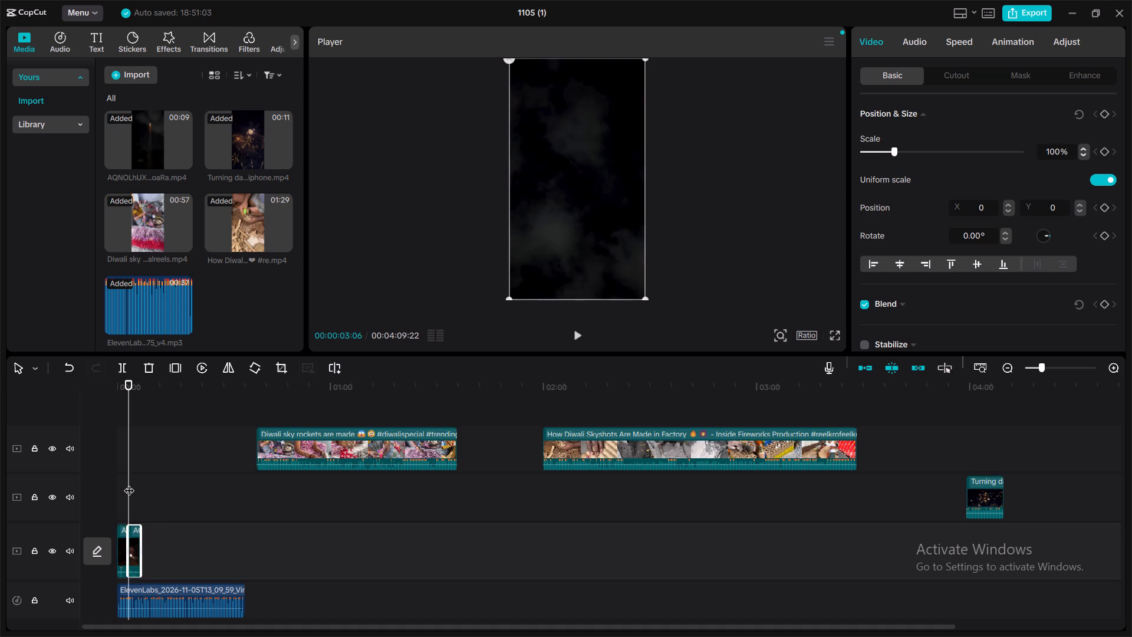
Trim the end of the second AQNOL clip to about the six-second mark, judging the cut against the voice-over and the fading firework burst.
left_click_drag(128, 479, 113, 477)
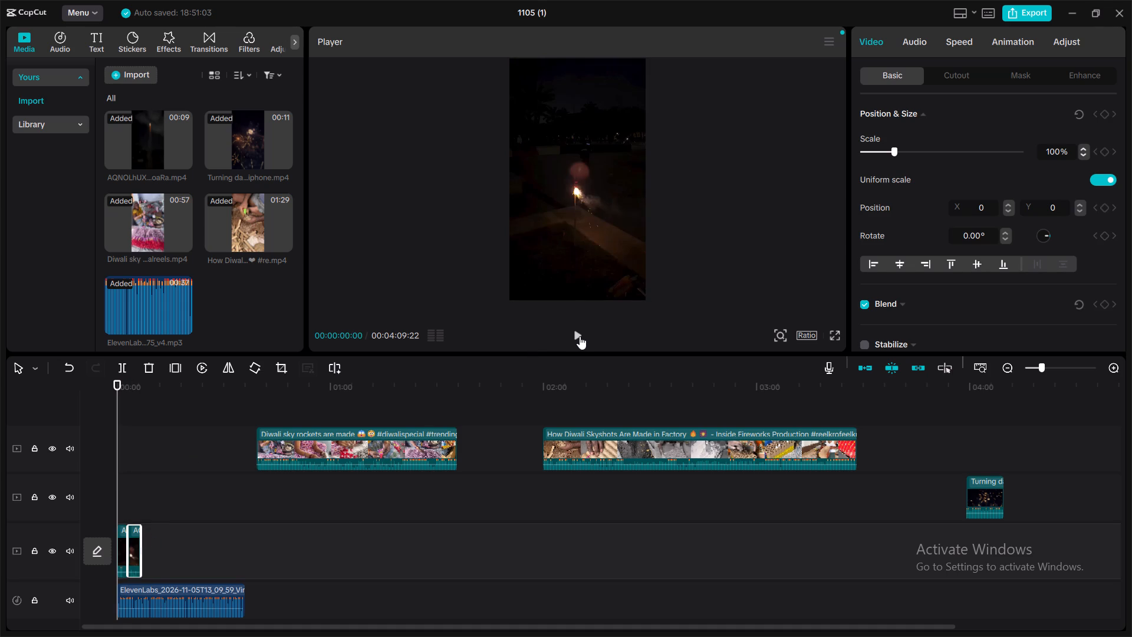
left_click(580, 336)
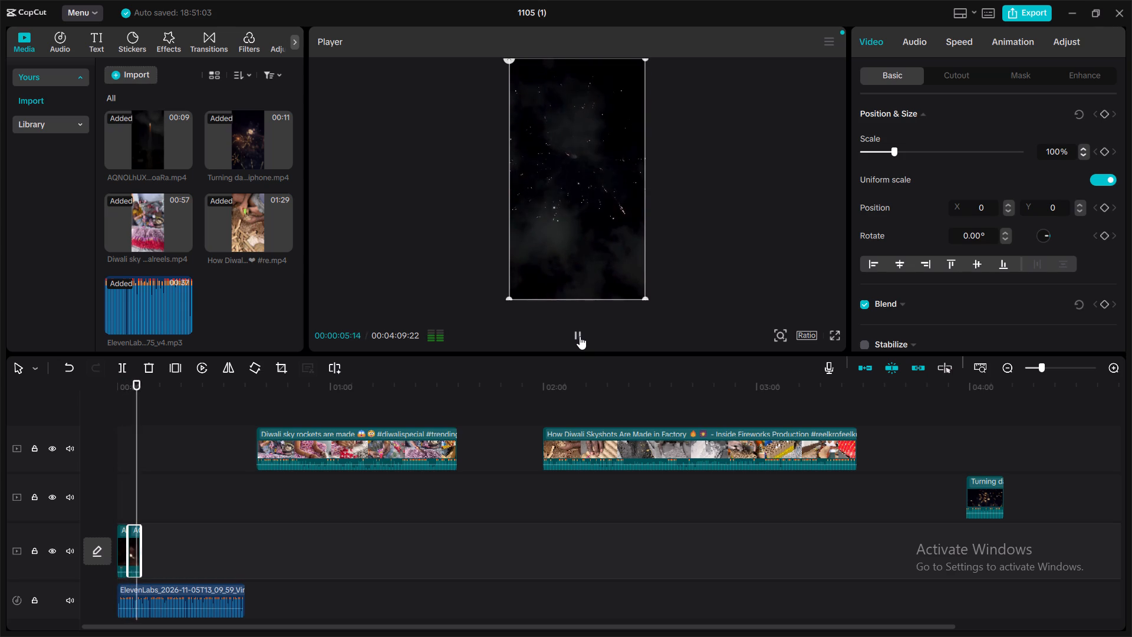
left_click(580, 336)
left_click(580, 336)
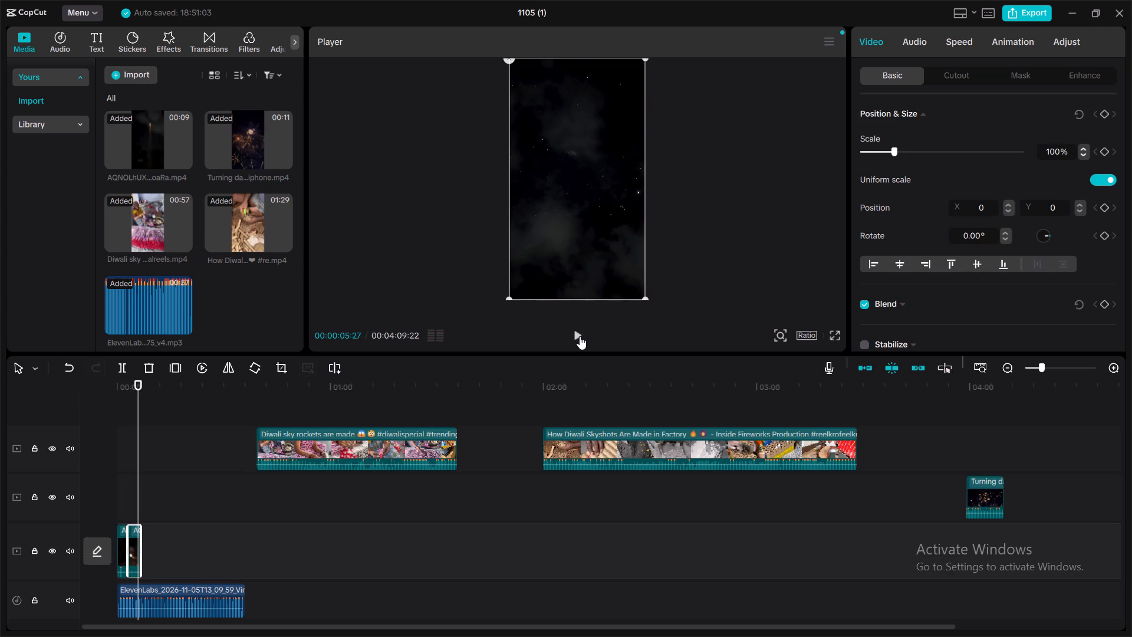
left_click(580, 336)
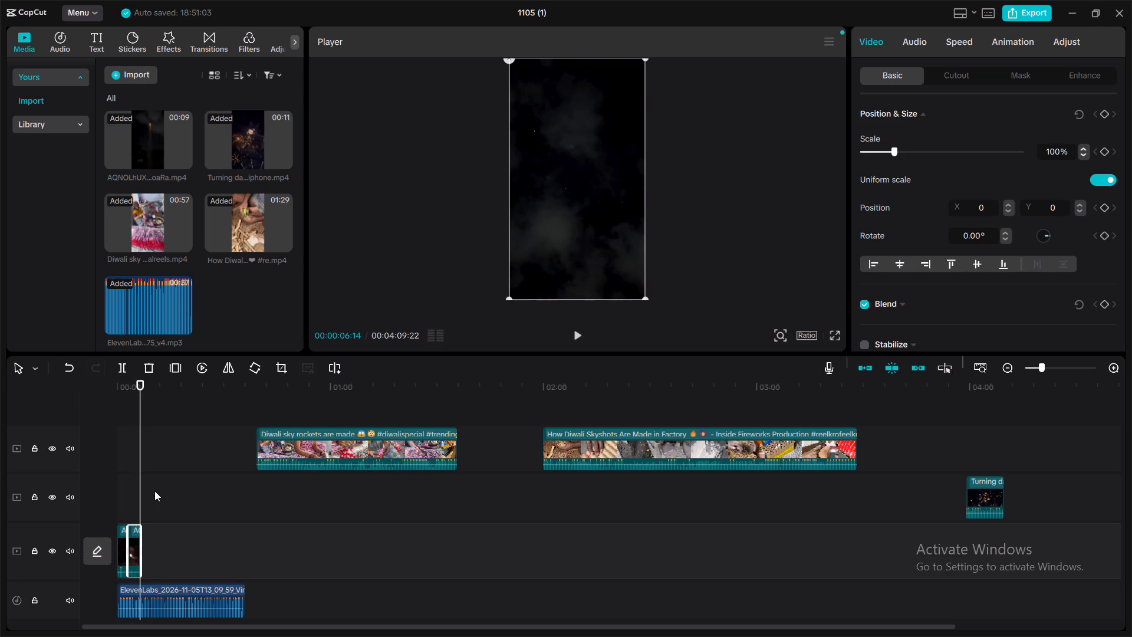
left_click_drag(140, 484, 134, 484)
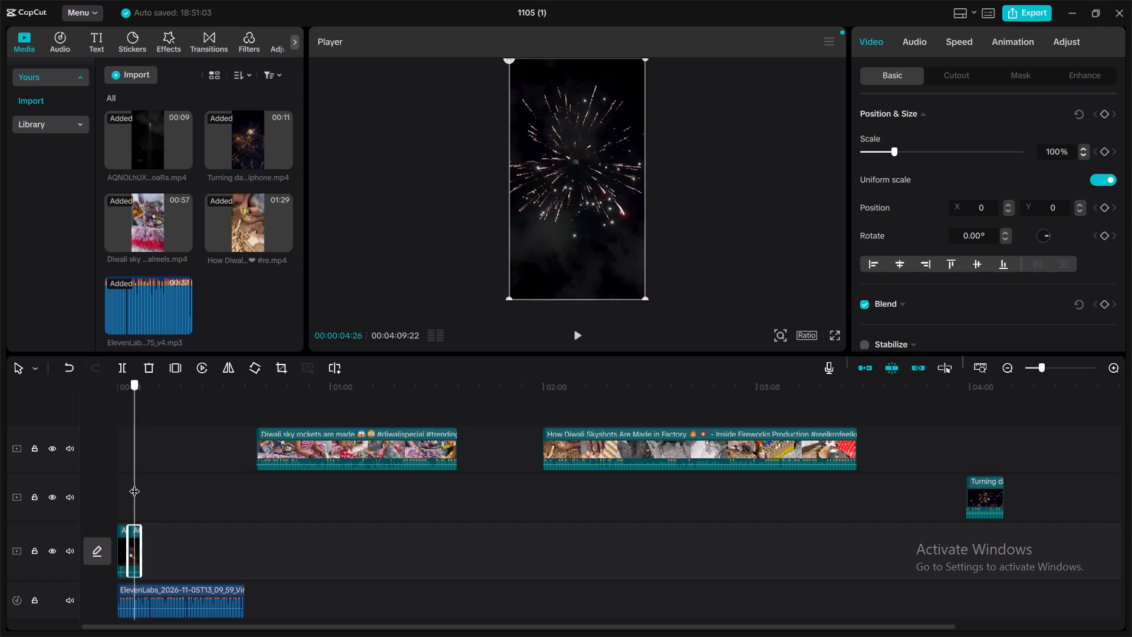
left_click(141, 534)
left_click(572, 333)
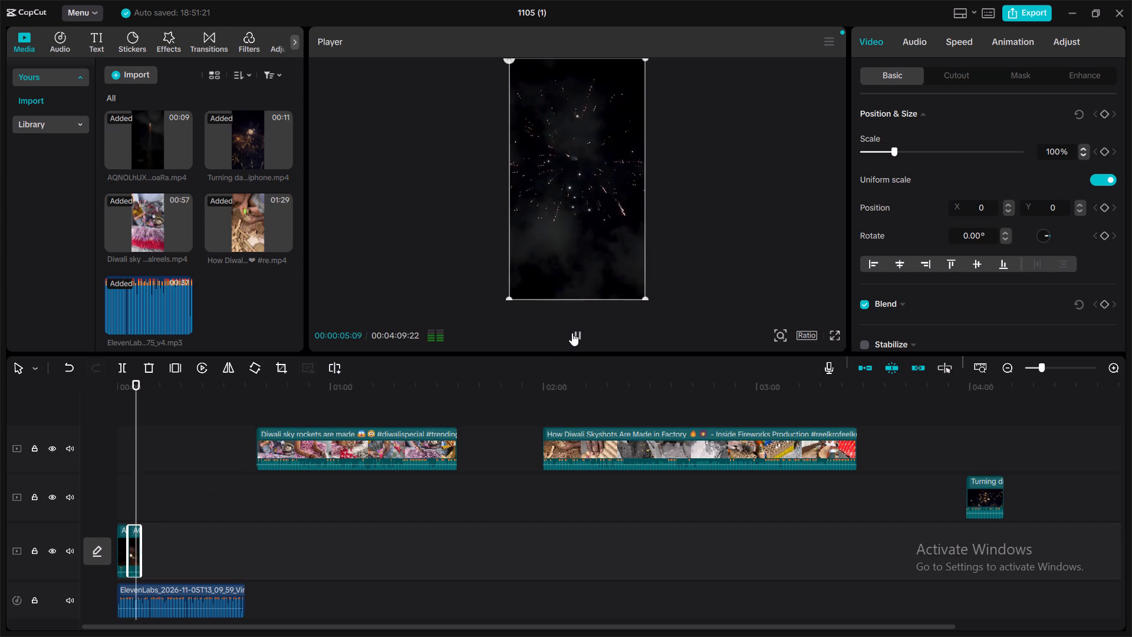
left_click(572, 333)
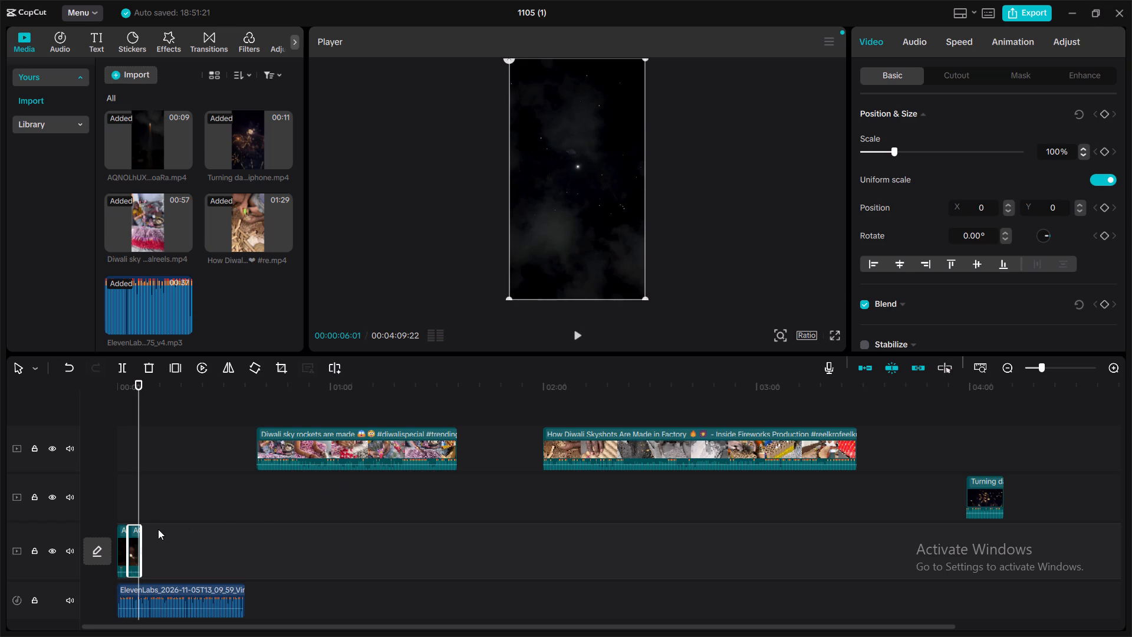
left_click(140, 538)
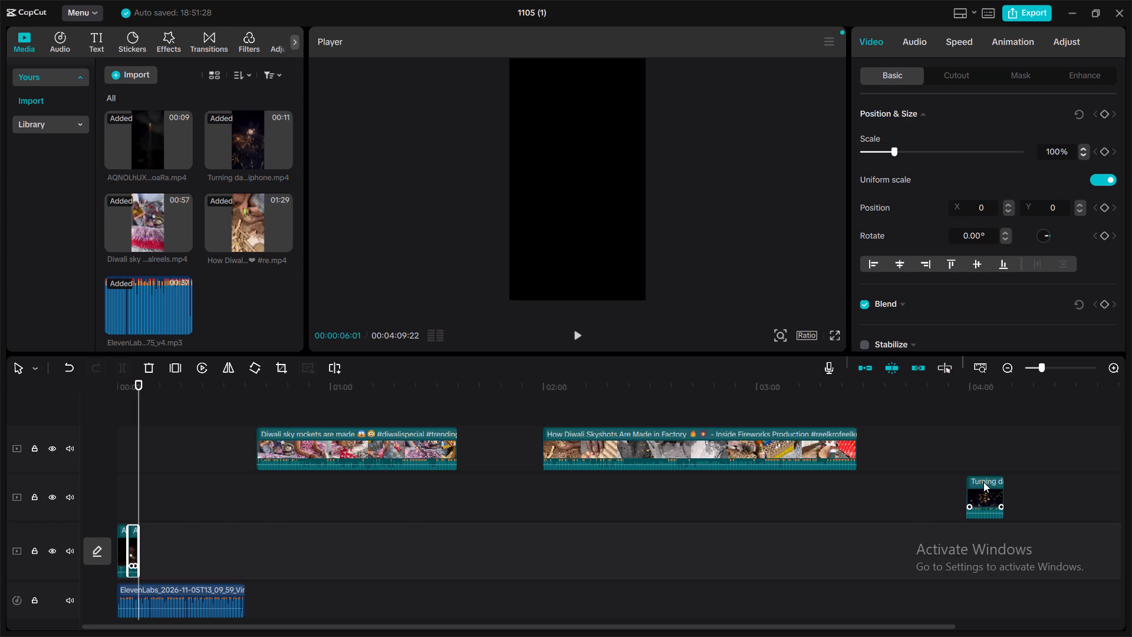
Move the "Diwali sky rockets are made" clip to the track directly above the main track, starting at 00:00:05:28 where the AQNOL footage ends.
left_click(384, 393)
left_click_drag(384, 393, 452, 388)
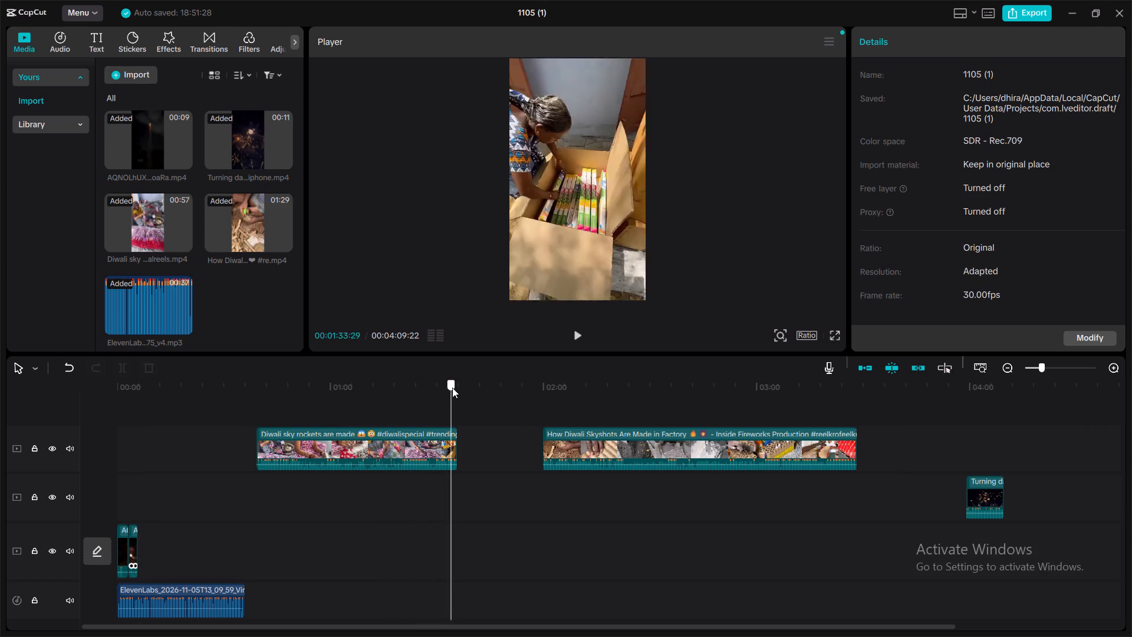
left_click_drag(452, 388, 264, 396)
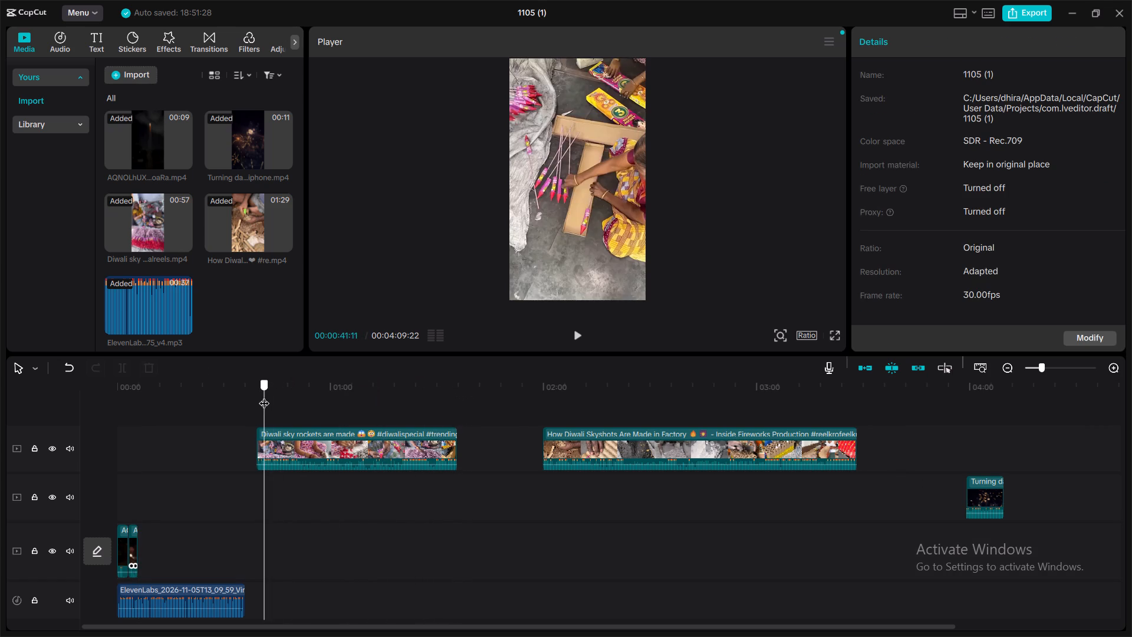
left_click_drag(264, 396, 260, 395)
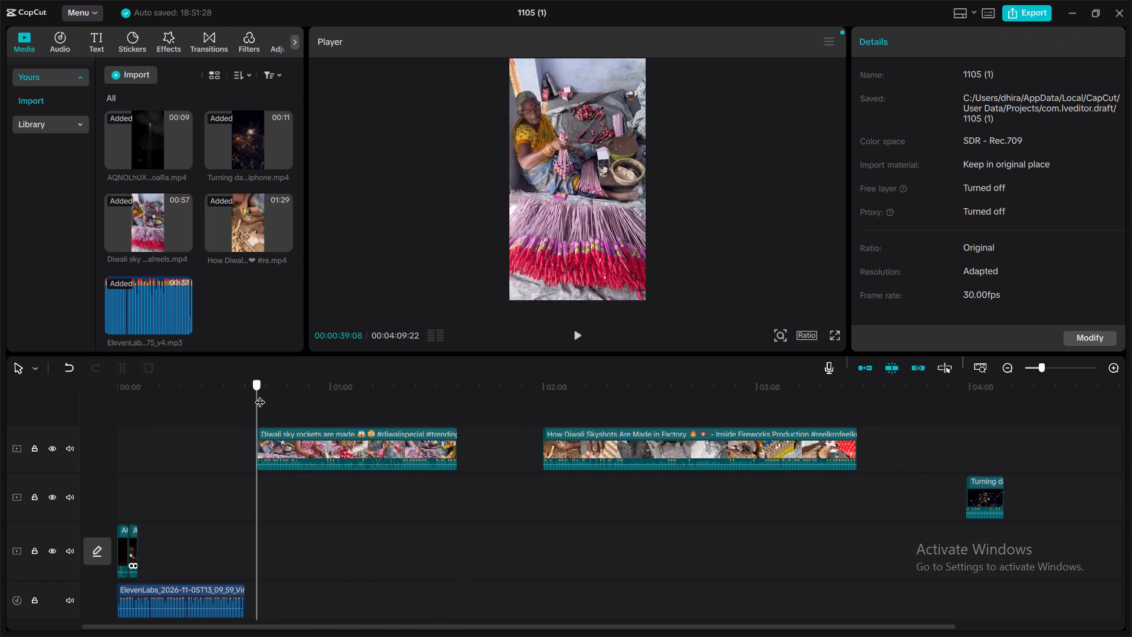
left_click_drag(260, 395, 139, 423)
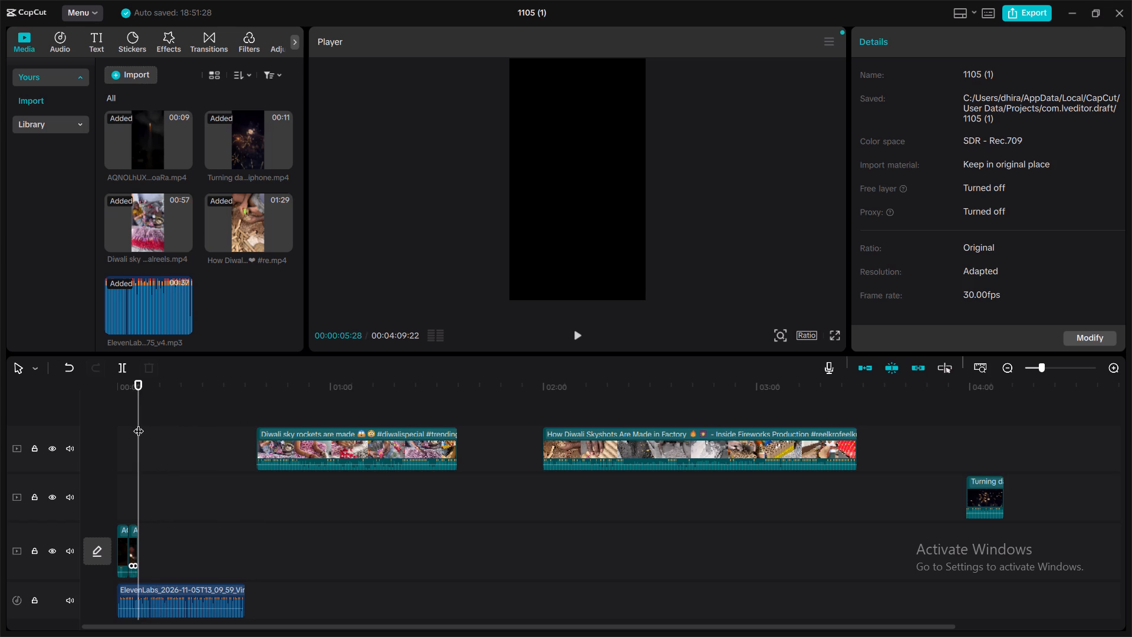
left_click_drag(320, 428, 282, 501)
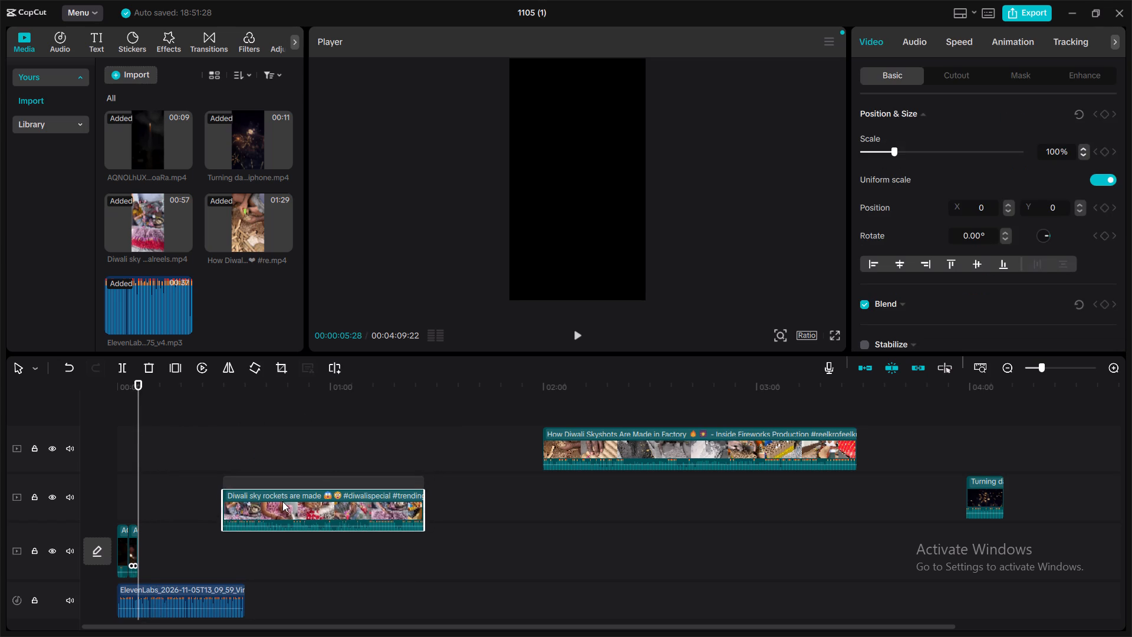
left_click_drag(282, 501, 207, 476)
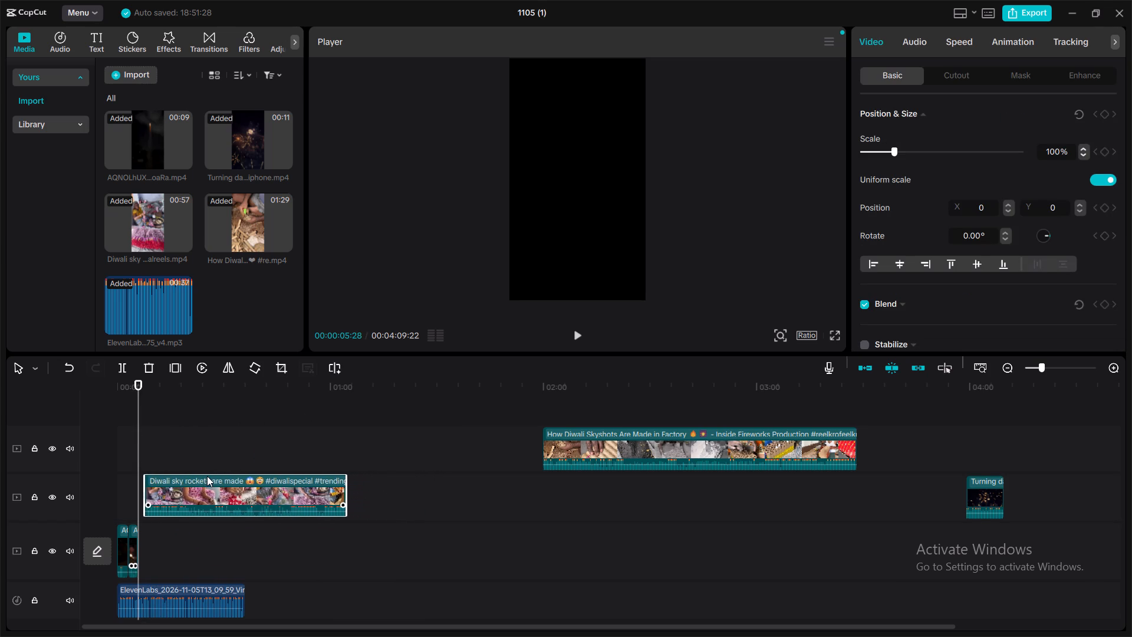
left_click_drag(207, 476, 206, 476)
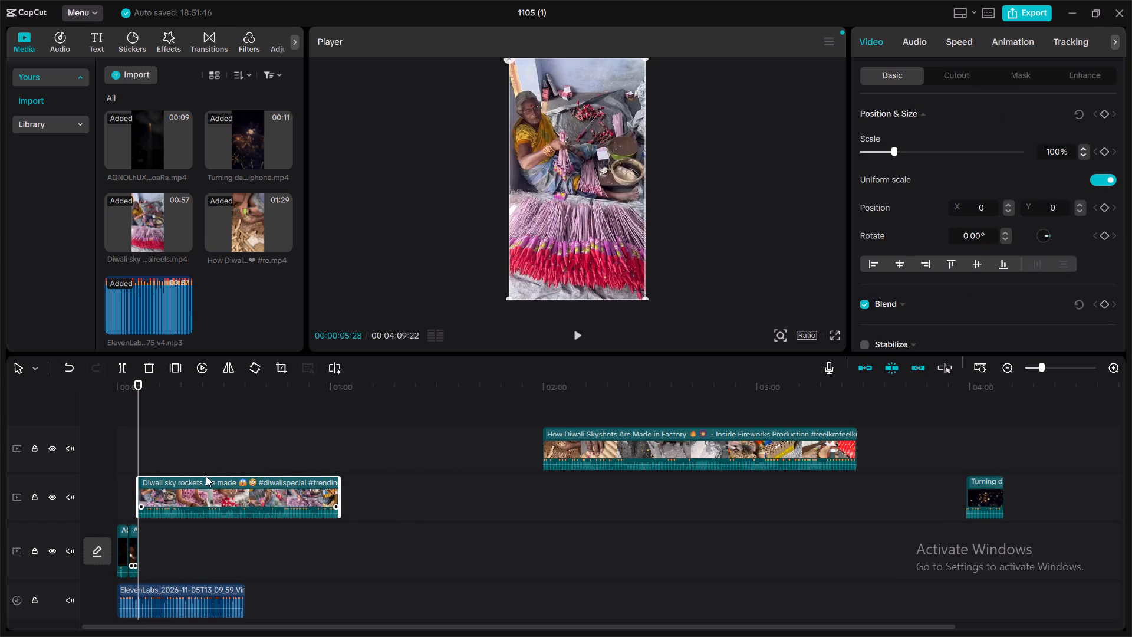
Play the sequence from the beginning into the Diwali sky rockets footage and mute the track holding that clip.
left_click_drag(134, 415, 113, 420)
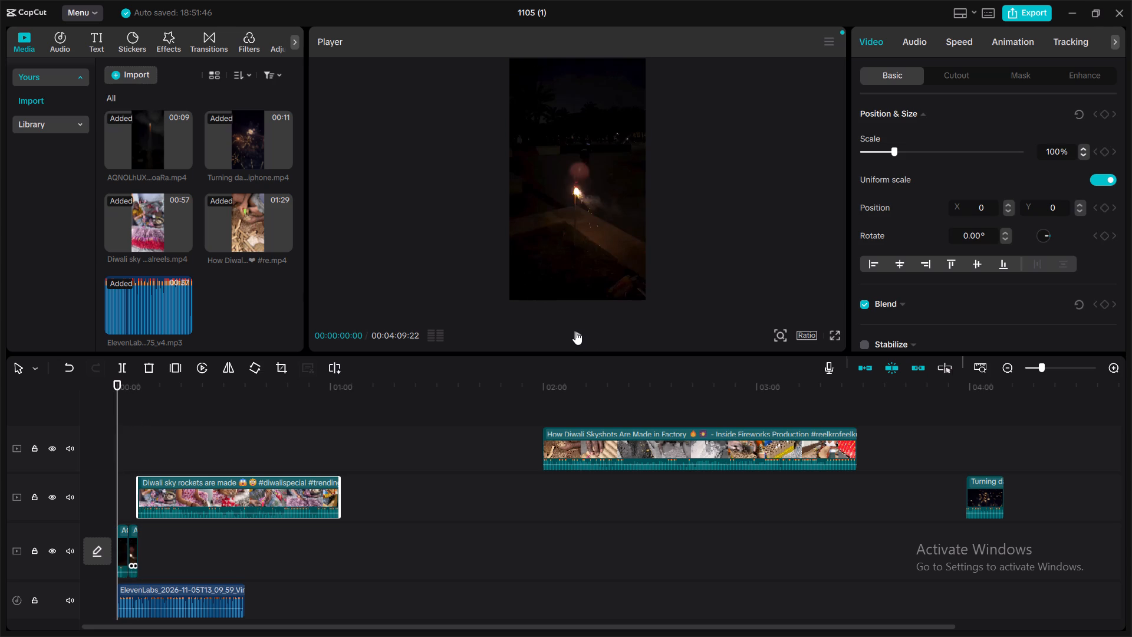
left_click(575, 331)
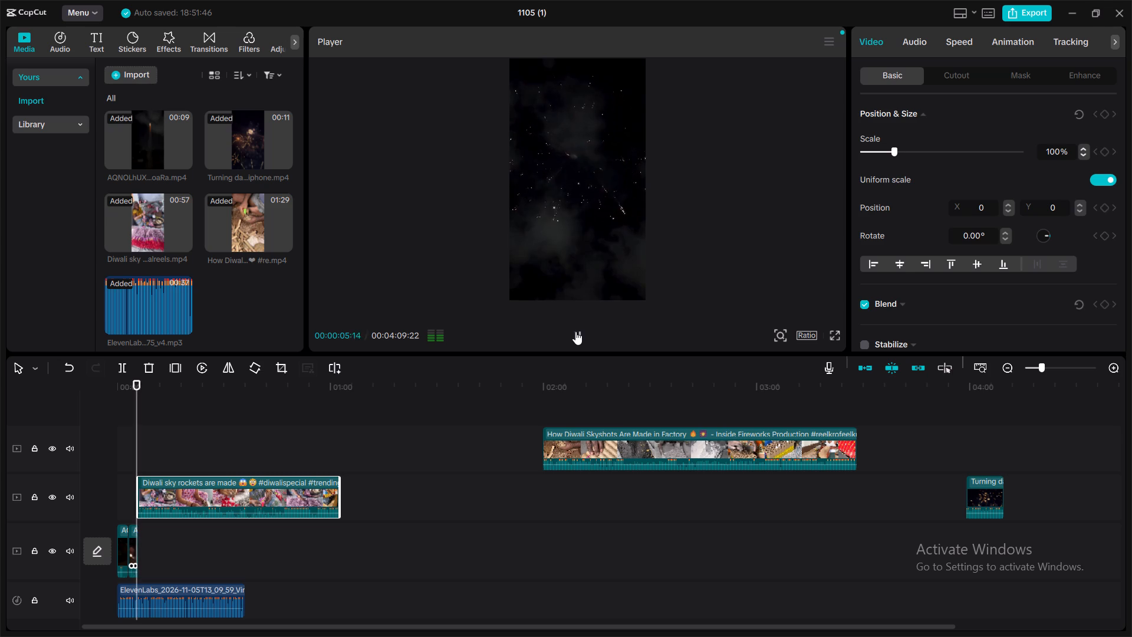
left_click(575, 331)
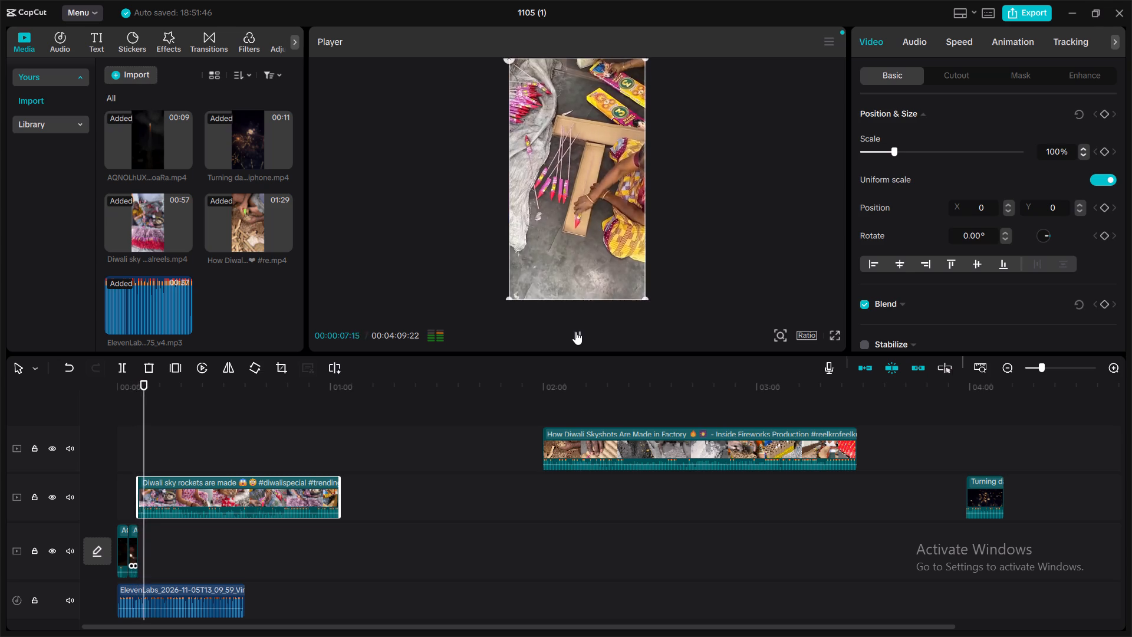
left_click(65, 492)
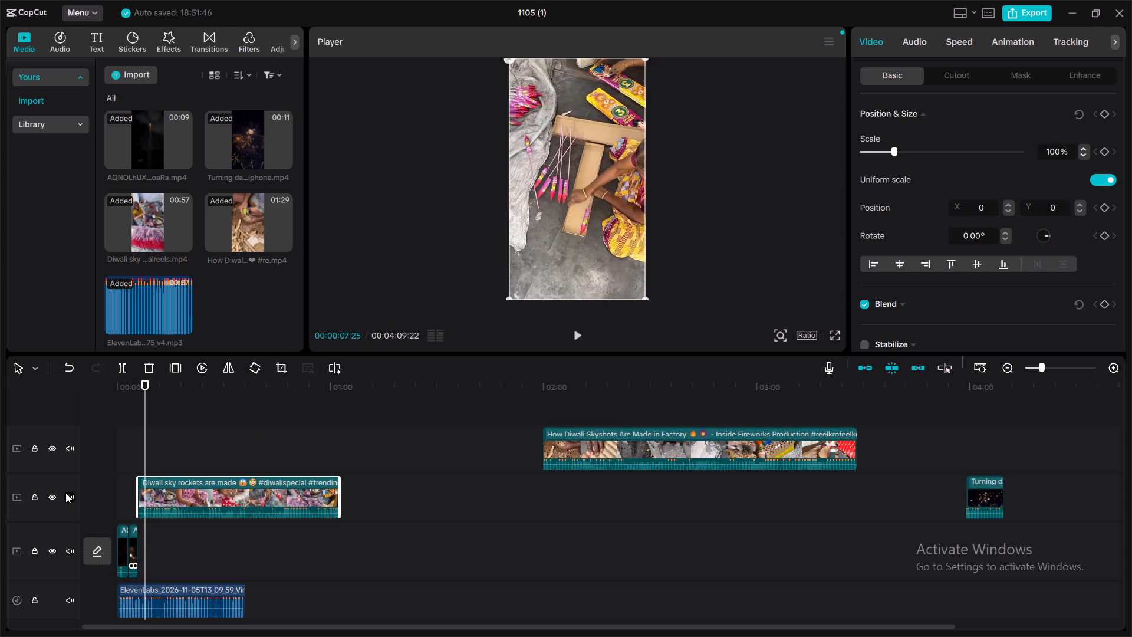
Split the Diwali sky rockets clip at 00:00:09:13, choosing the cut point by playing it against the voice-over.
left_click(572, 331)
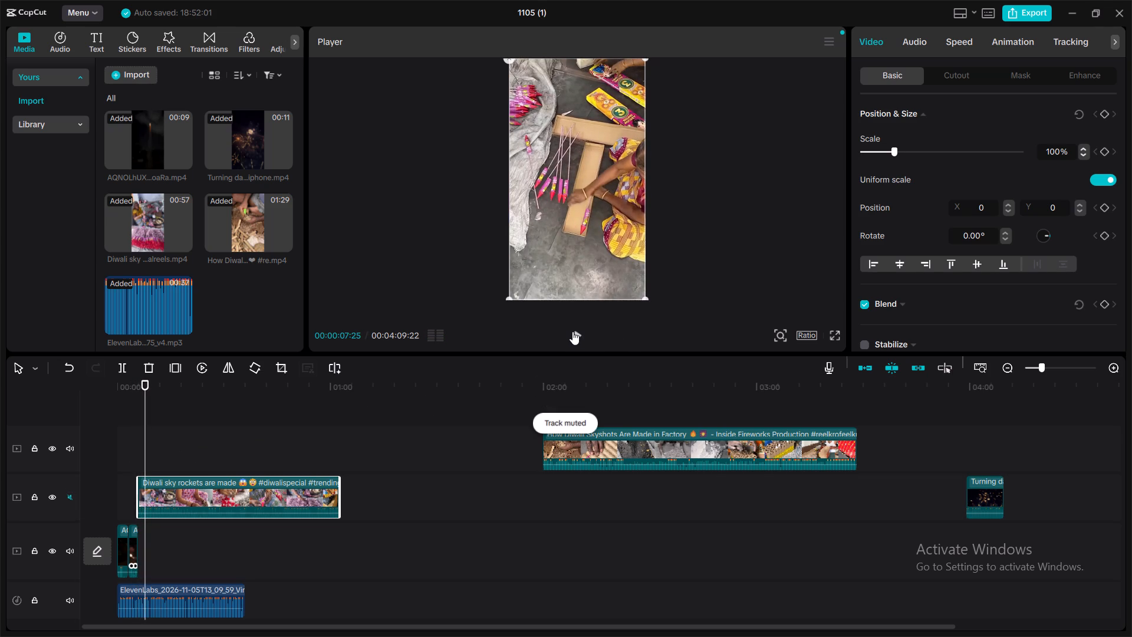
left_click(572, 331)
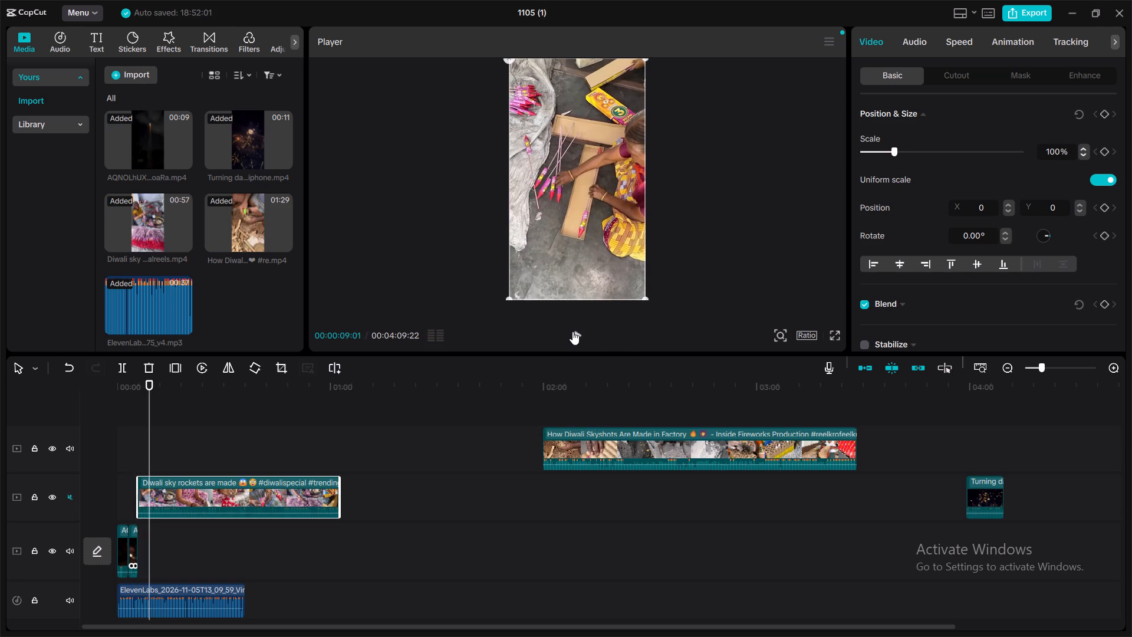
left_click(572, 331)
left_click(572, 331)
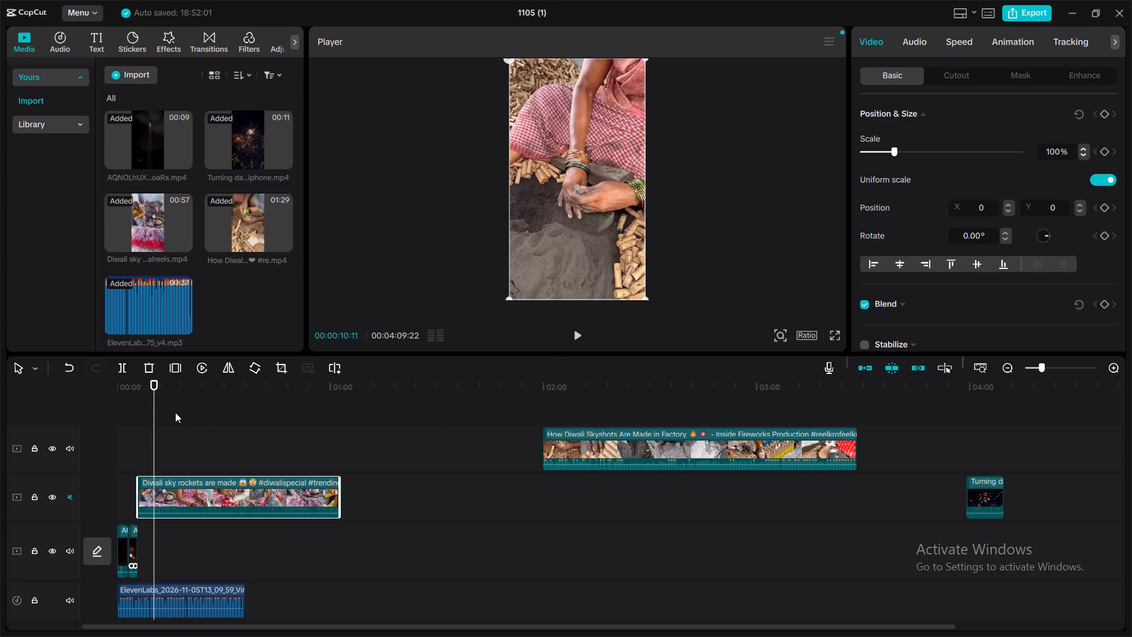
left_click_drag(152, 410, 146, 411)
left_click(575, 330)
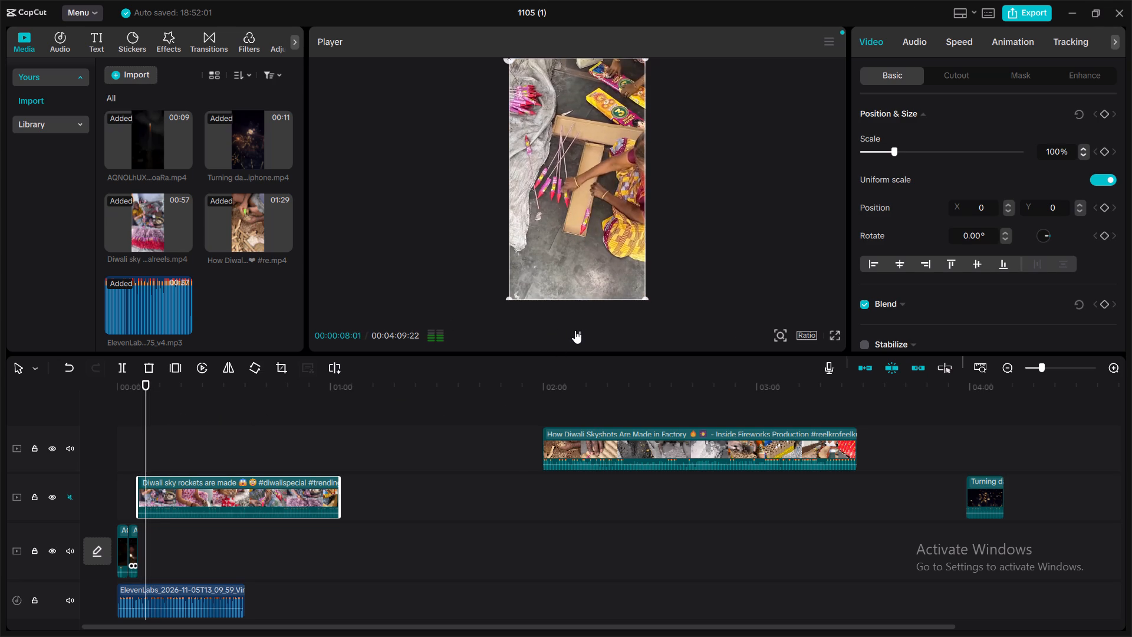
left_click(575, 330)
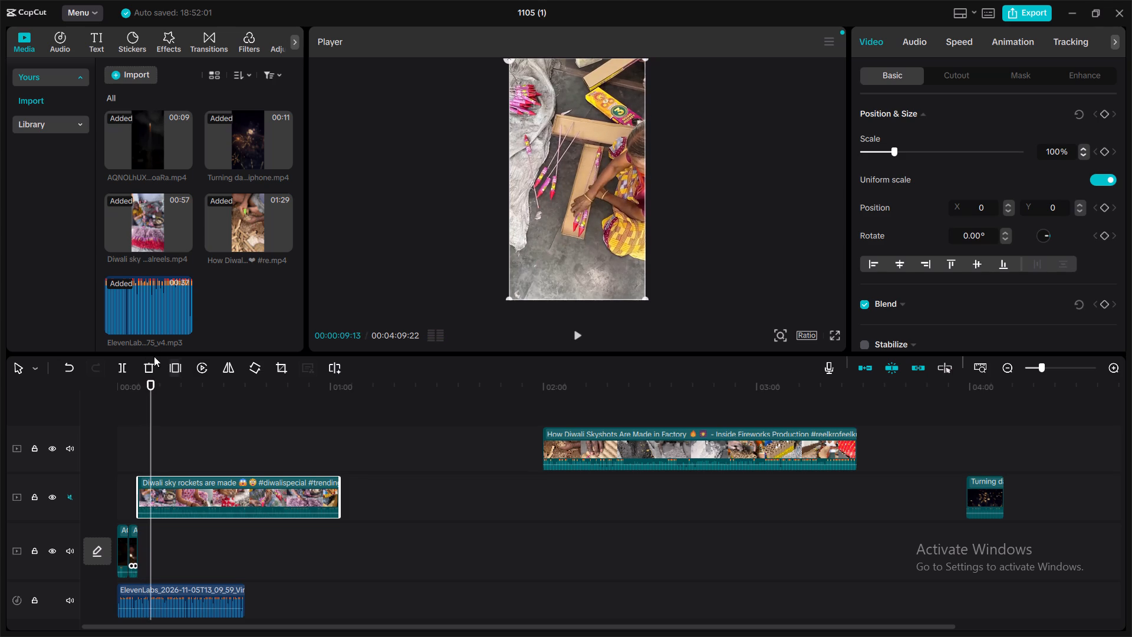
left_click(122, 367)
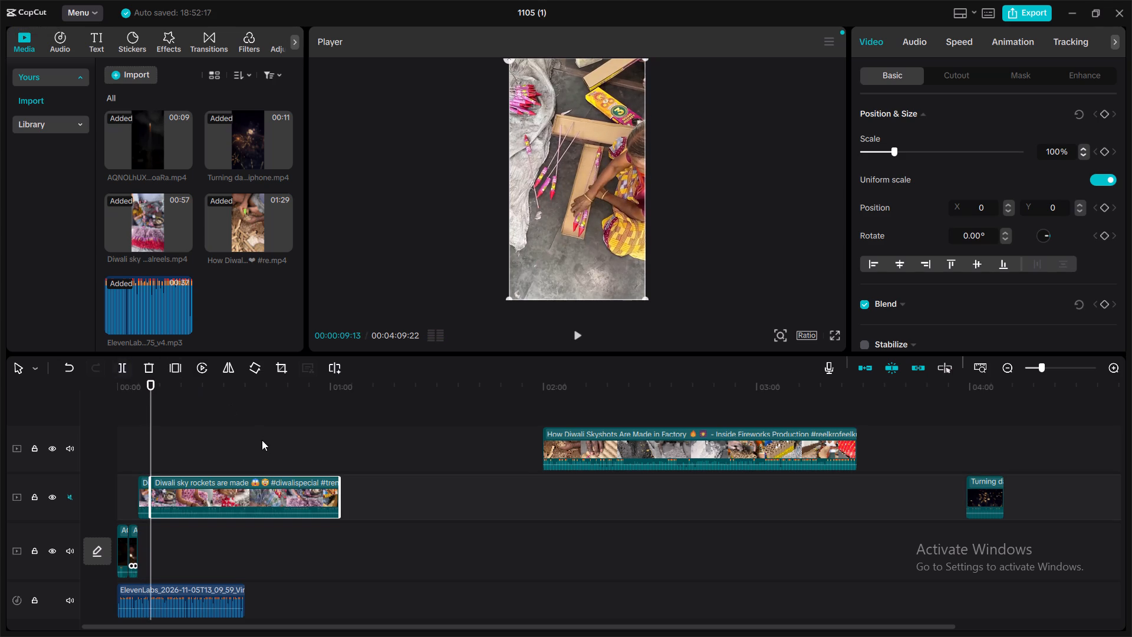
Play the Diwali sky rockets footage from 00:00:09:13 against the voice-over to judge how long it fits.
left_click(565, 331)
left_click(581, 331)
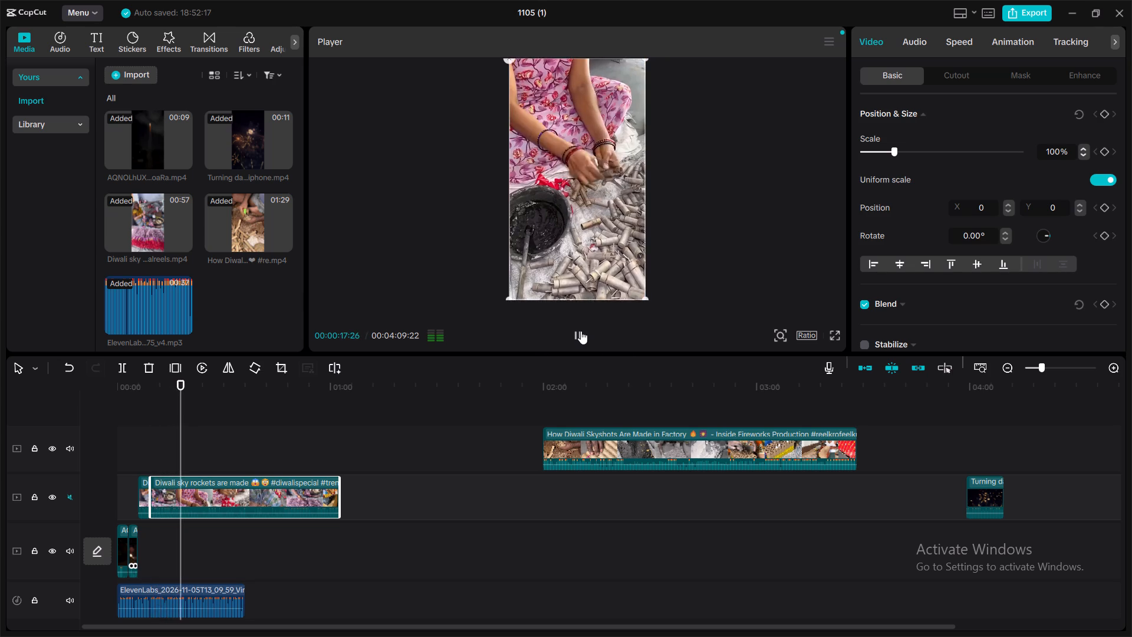
left_click(581, 331)
left_click(581, 331)
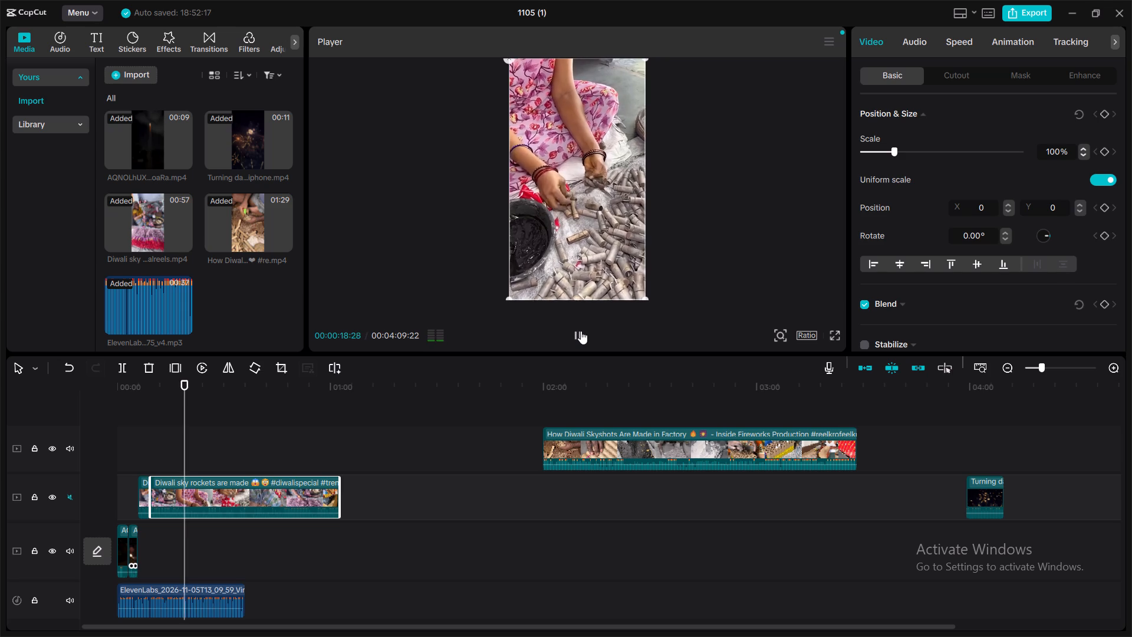
left_click(581, 331)
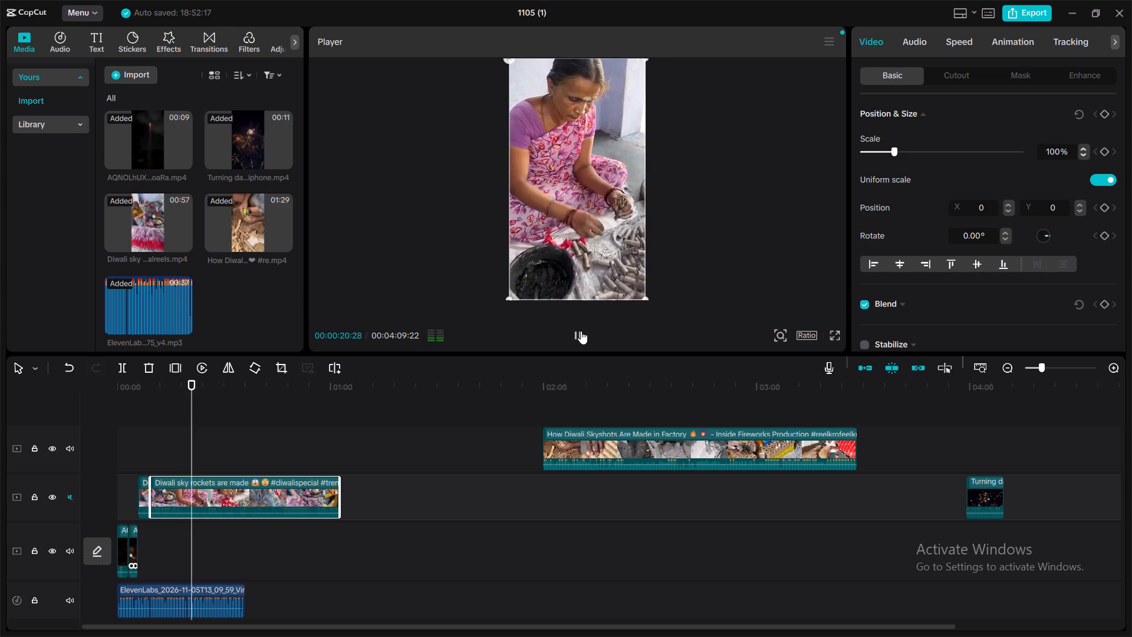
Scrub through the How Diwali Skyshots factory clip and the Diwali sky rockets clip to examine which shots suit the voice-over.
left_click(275, 445)
left_click_drag(275, 445, 291, 445)
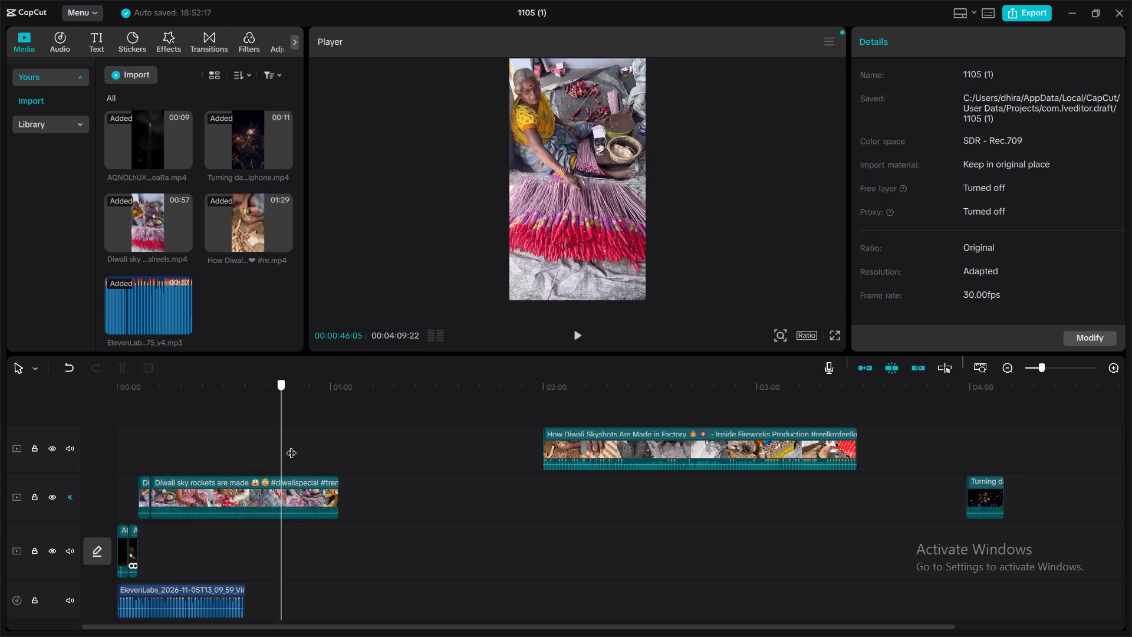
left_click_drag(291, 445, 608, 459)
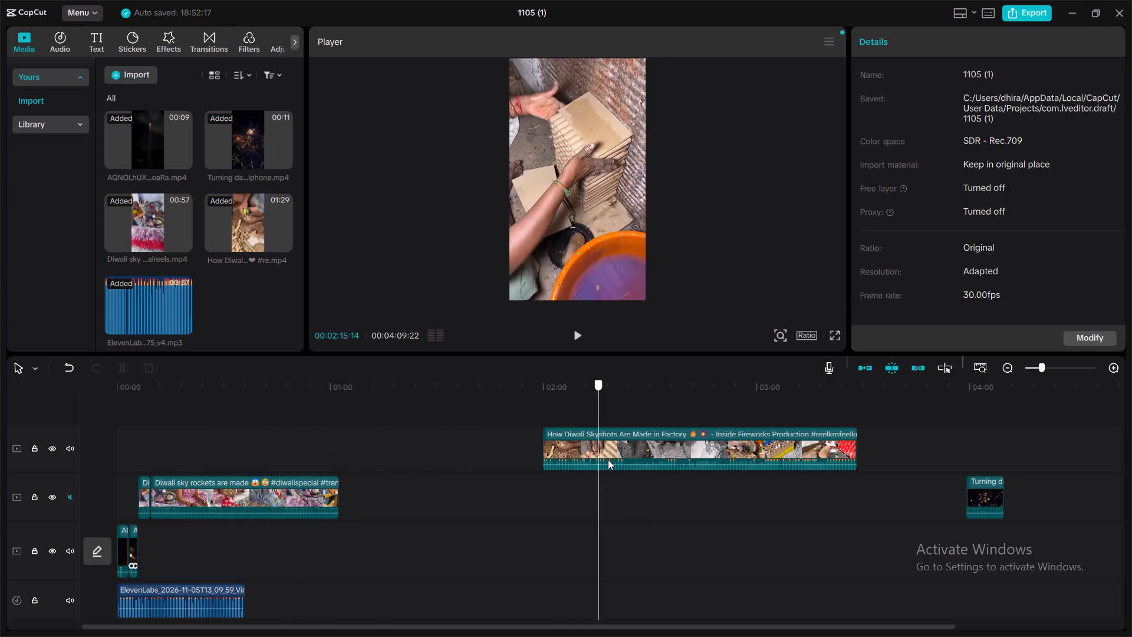
left_click_drag(608, 459, 549, 460)
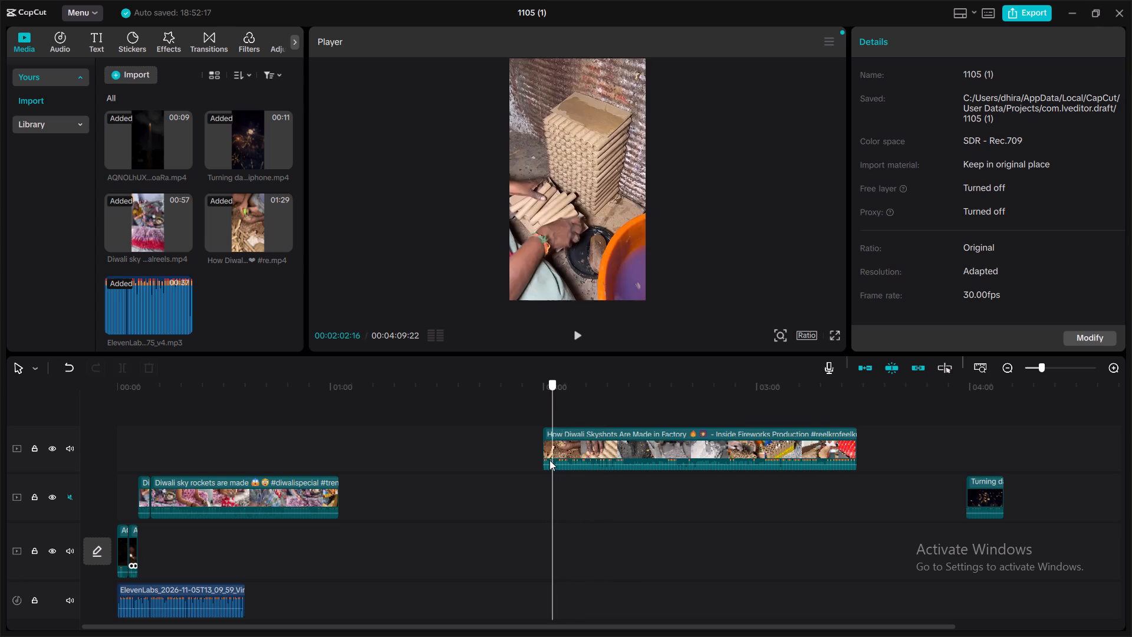
left_click_drag(549, 460, 548, 461)
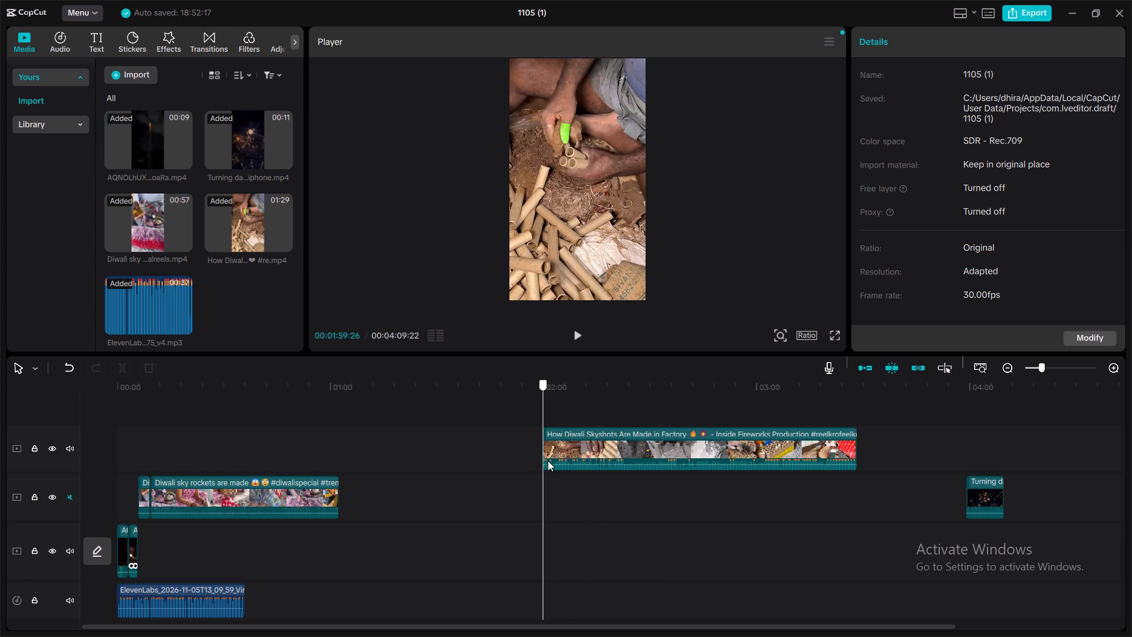
left_click_drag(548, 461, 610, 467)
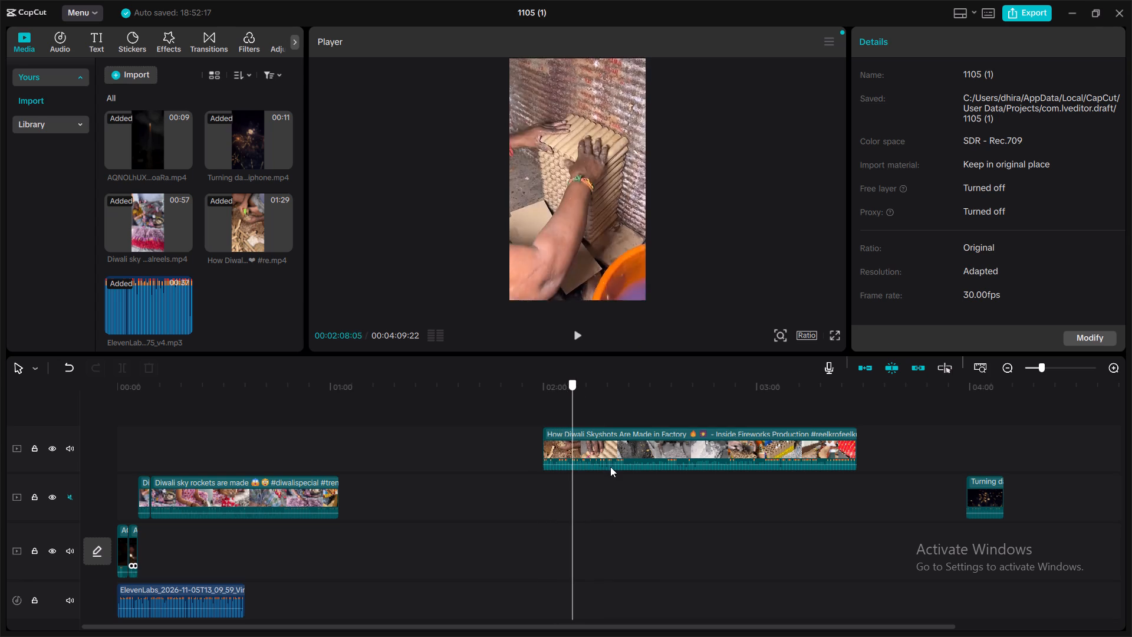
left_click_drag(610, 467, 809, 469)
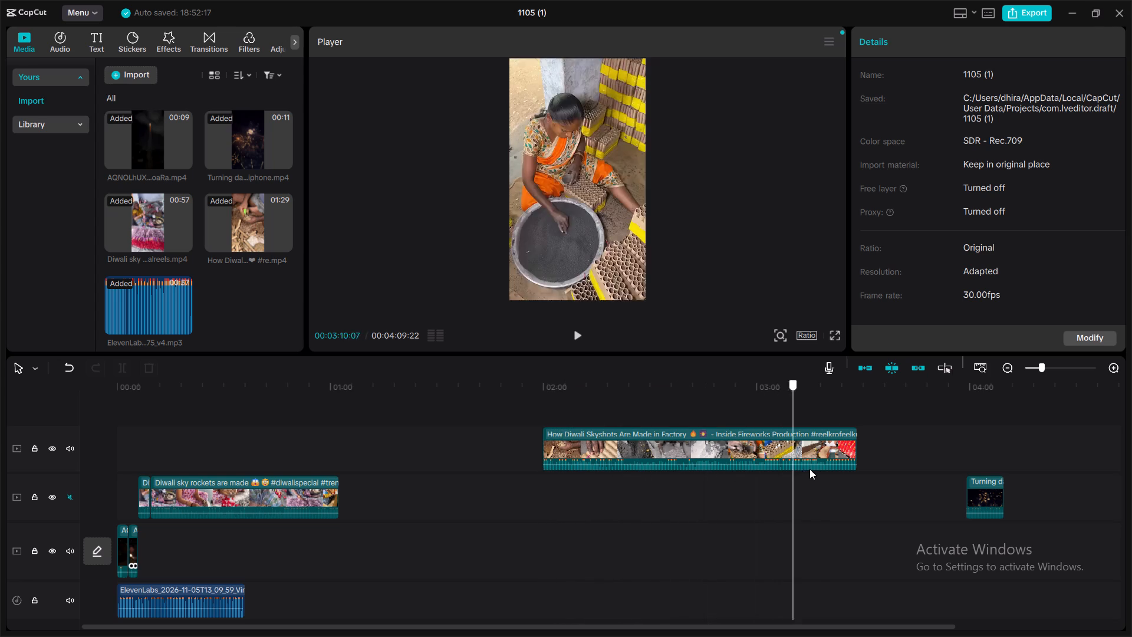
left_click_drag(809, 469, 598, 453)
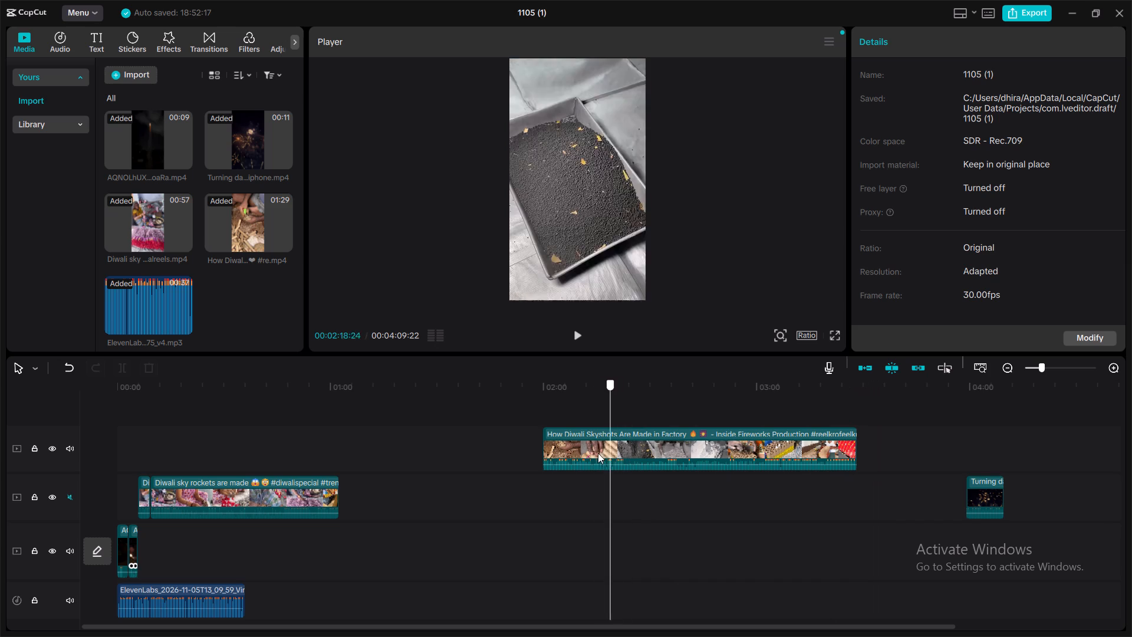
left_click_drag(598, 453, 828, 446)
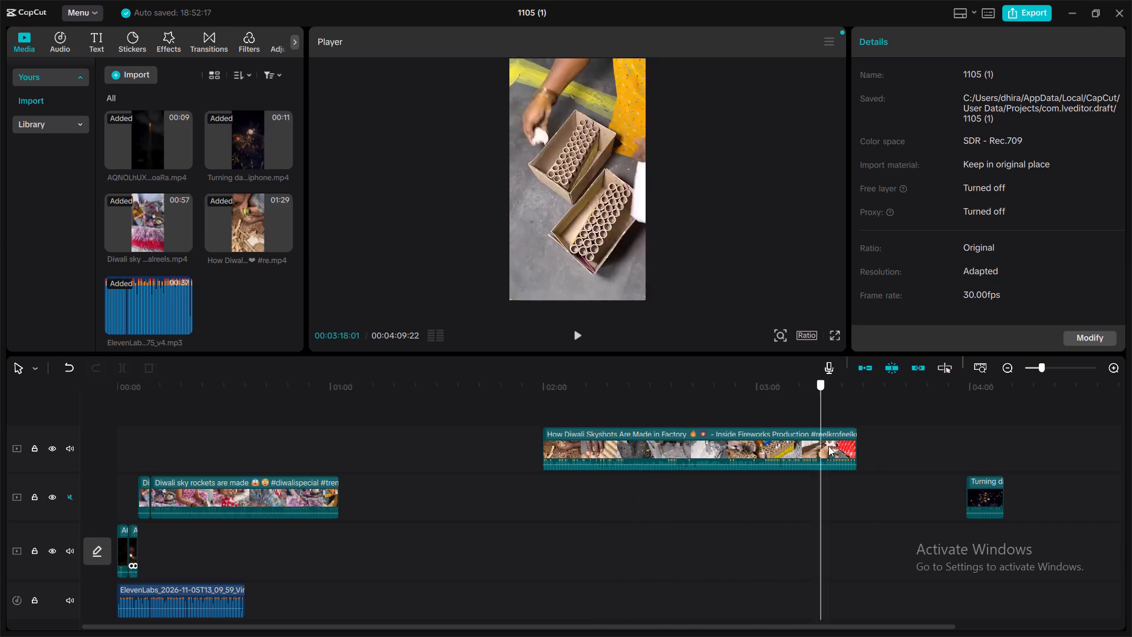
left_click_drag(828, 446, 600, 474)
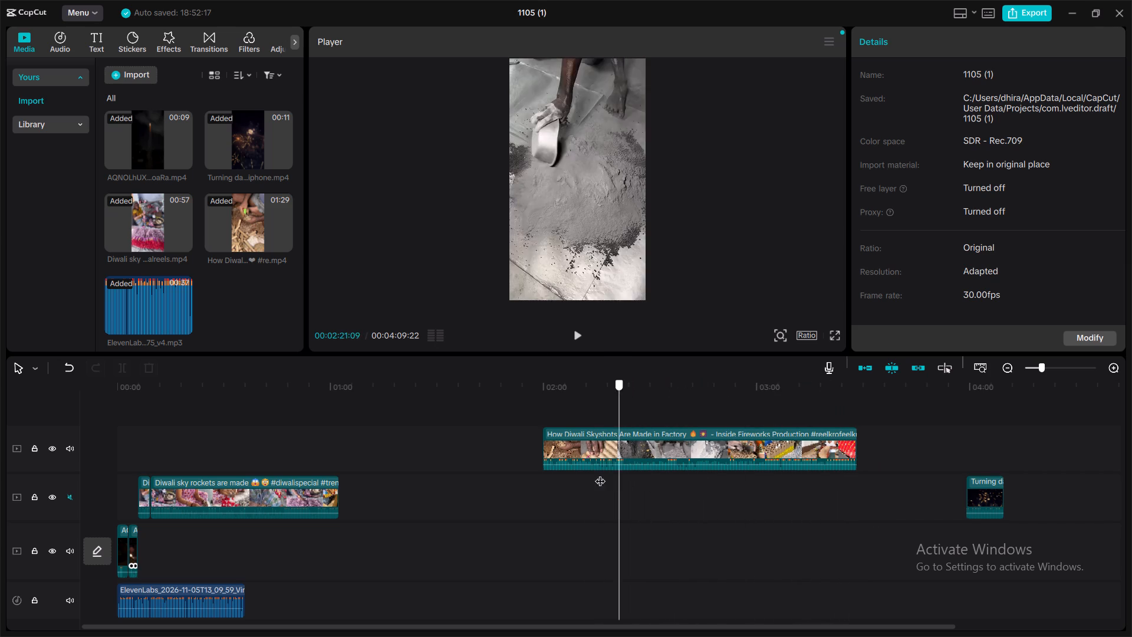
left_click_drag(600, 474, 368, 451)
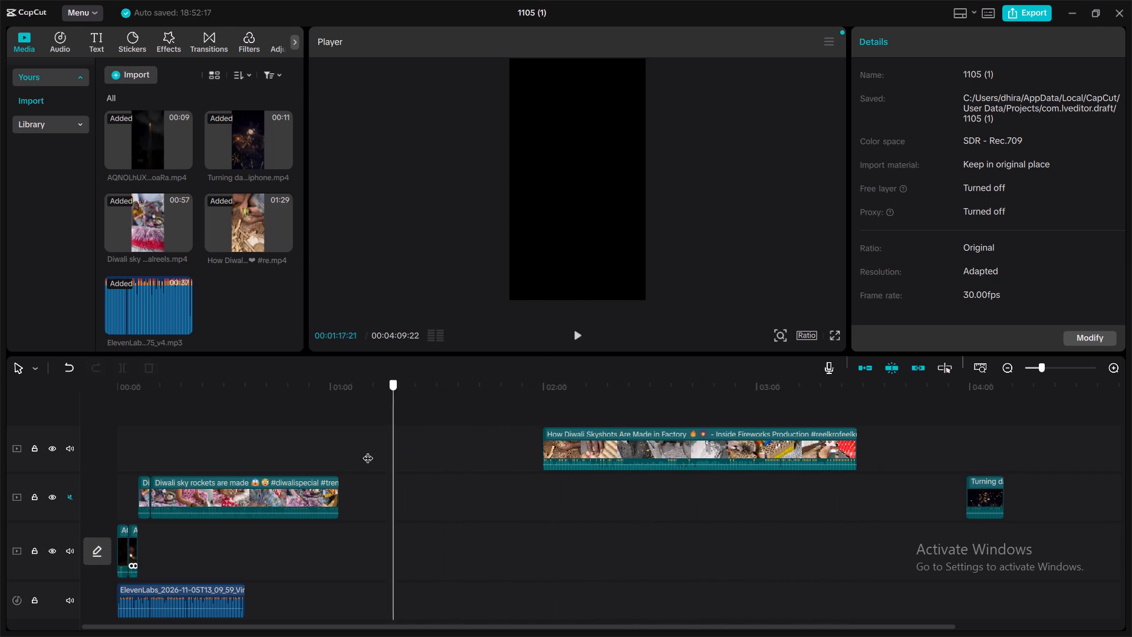
left_click_drag(368, 451, 221, 491)
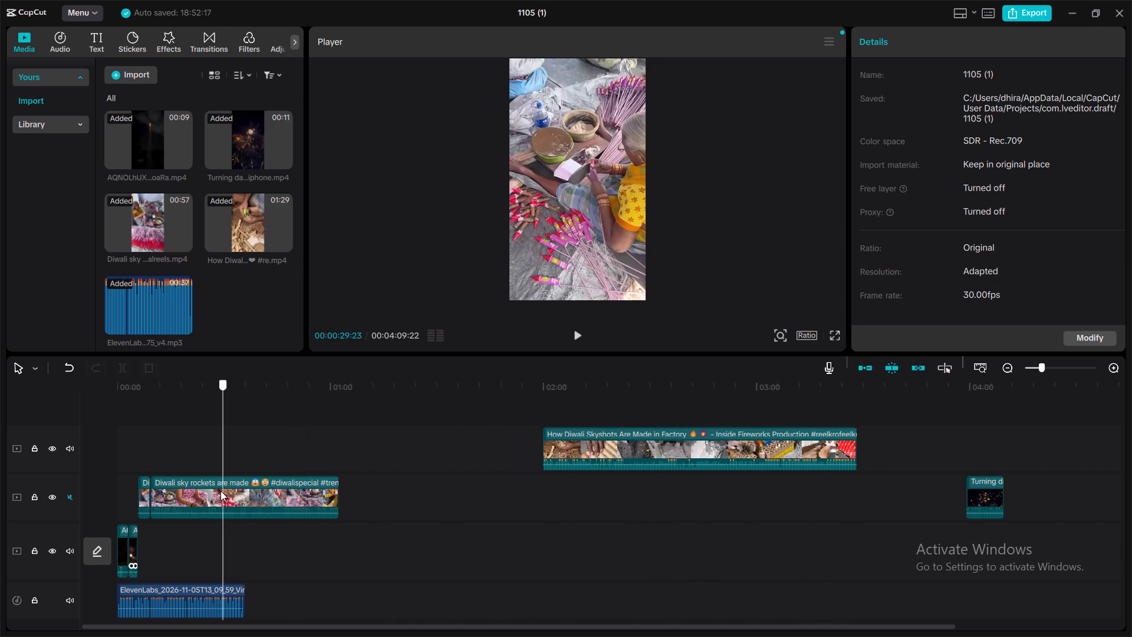
left_click_drag(221, 491, 171, 517)
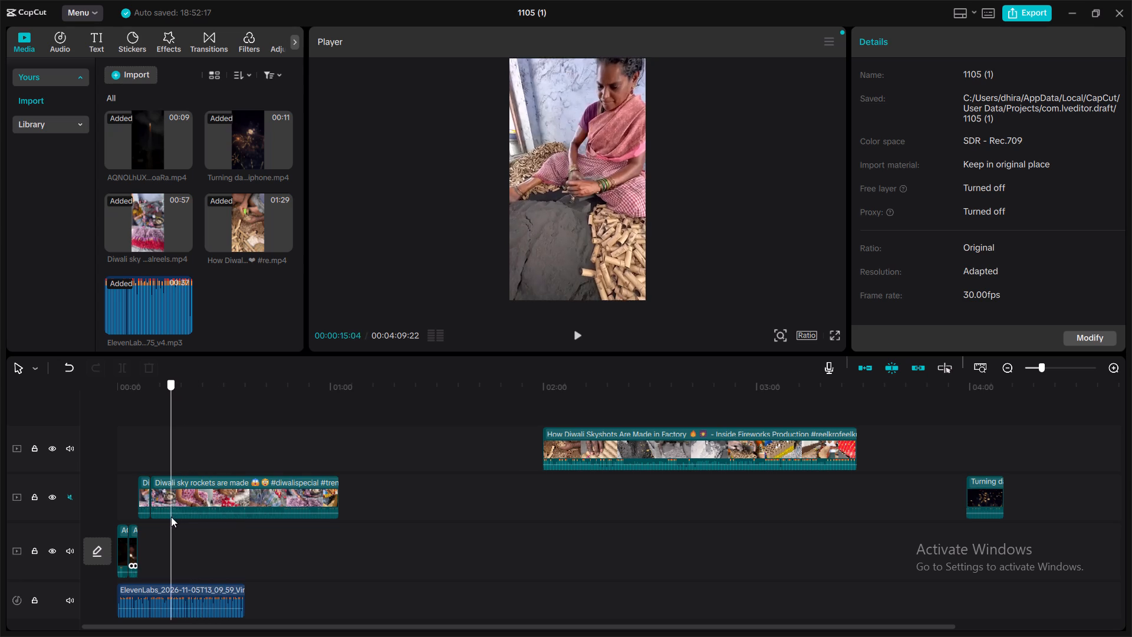
Split the longer Diwali sky rockets segment at 00:00:19:11, choosing the cut point by playing it against the voice-over.
left_click_drag(171, 517, 144, 549)
scroll(154, 314, "up", 1)
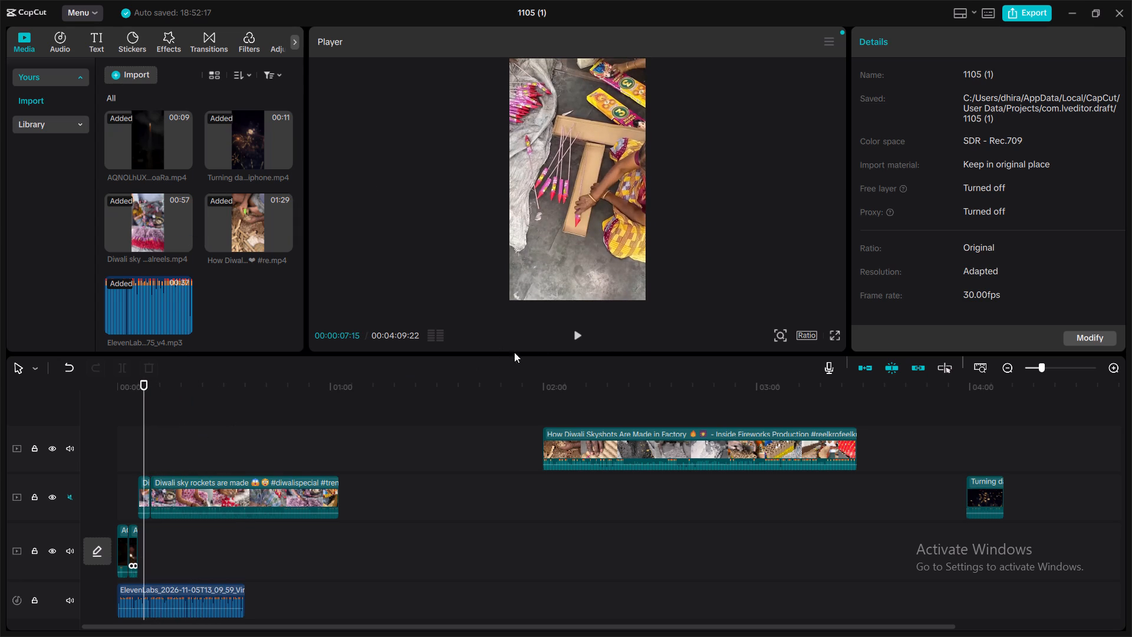
left_click(579, 336)
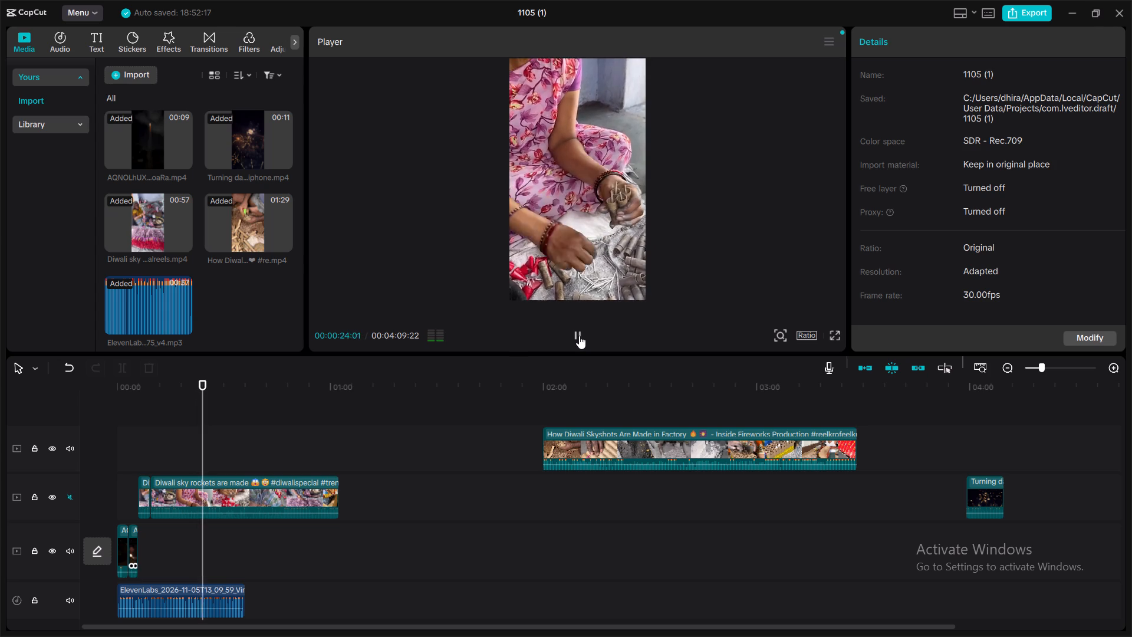
left_click(579, 336)
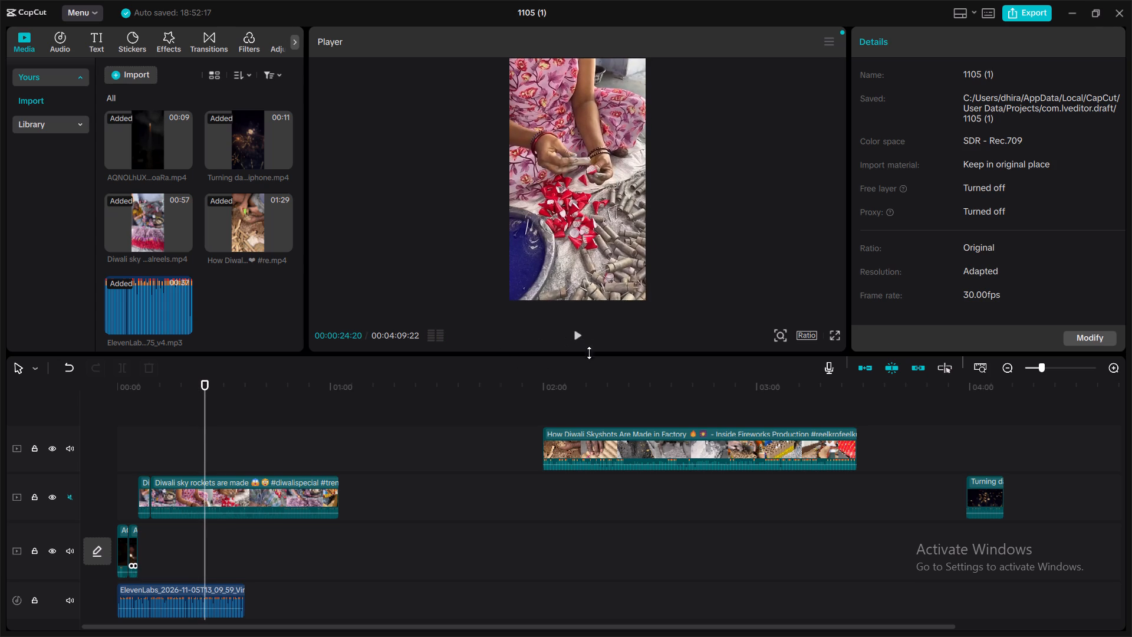
left_click_drag(205, 412, 170, 420)
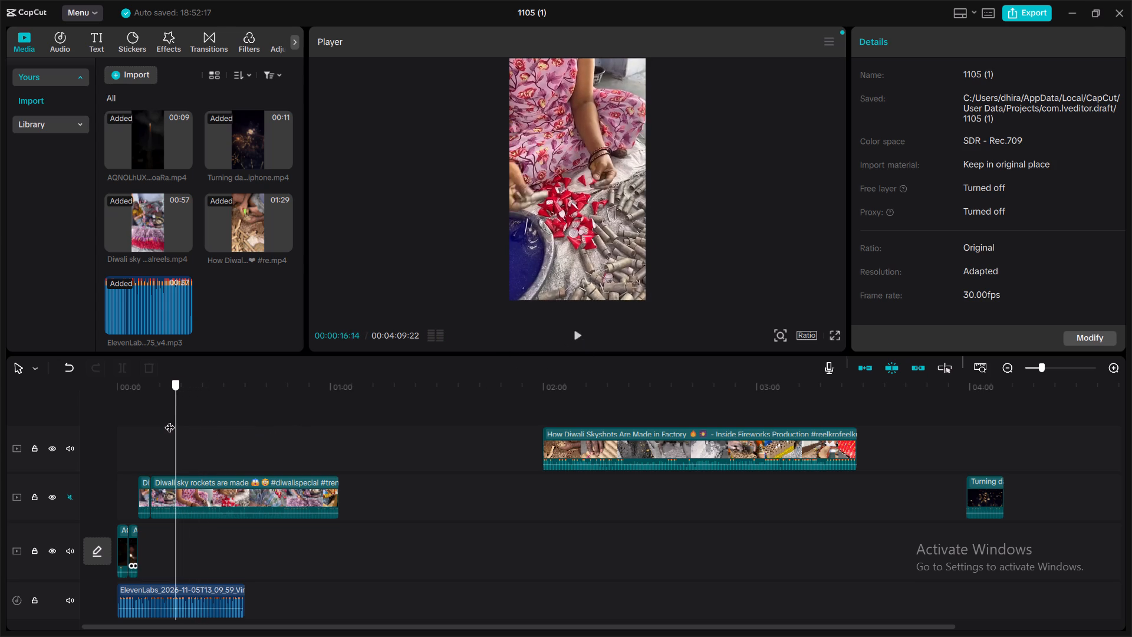
left_click_drag(170, 420, 149, 421)
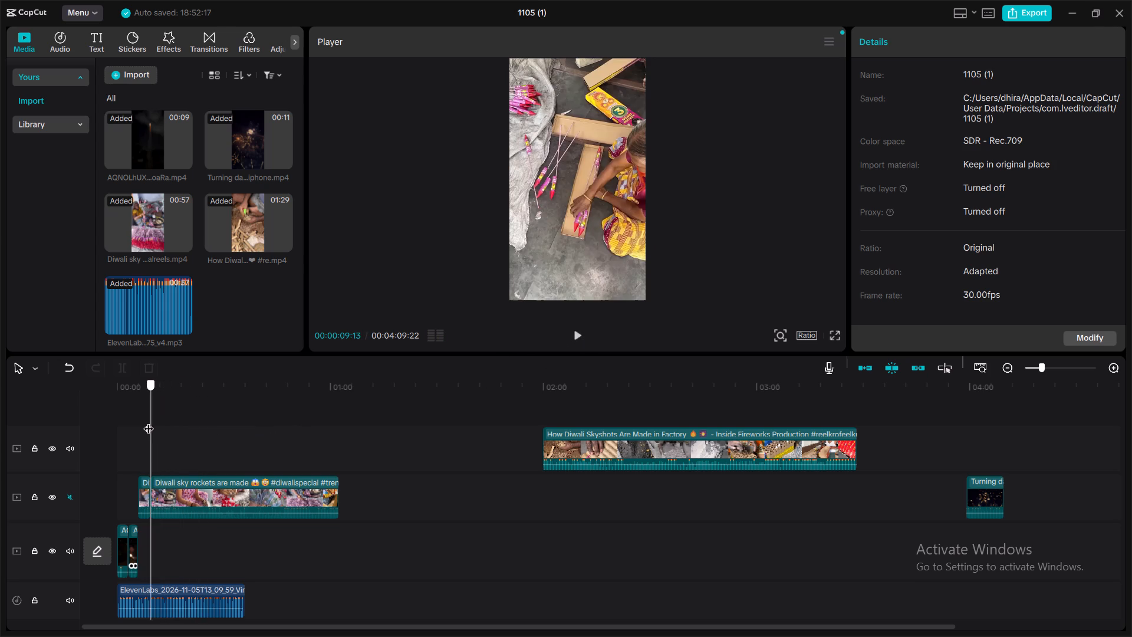
left_click_drag(149, 421, 148, 421)
left_click(577, 329)
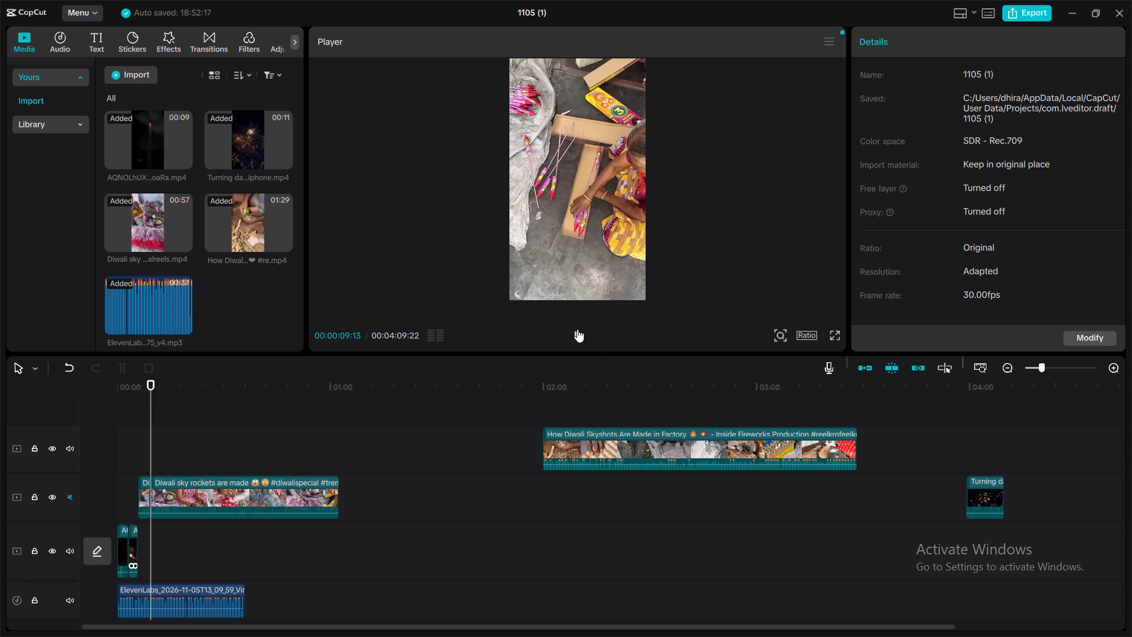
left_click(577, 329)
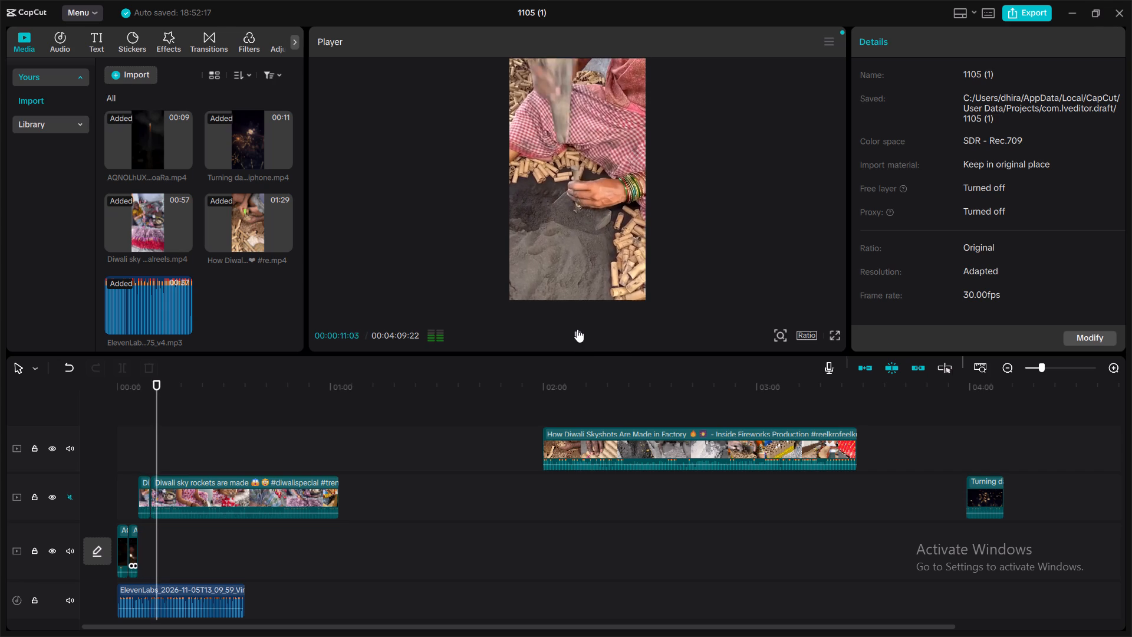
left_click(577, 329)
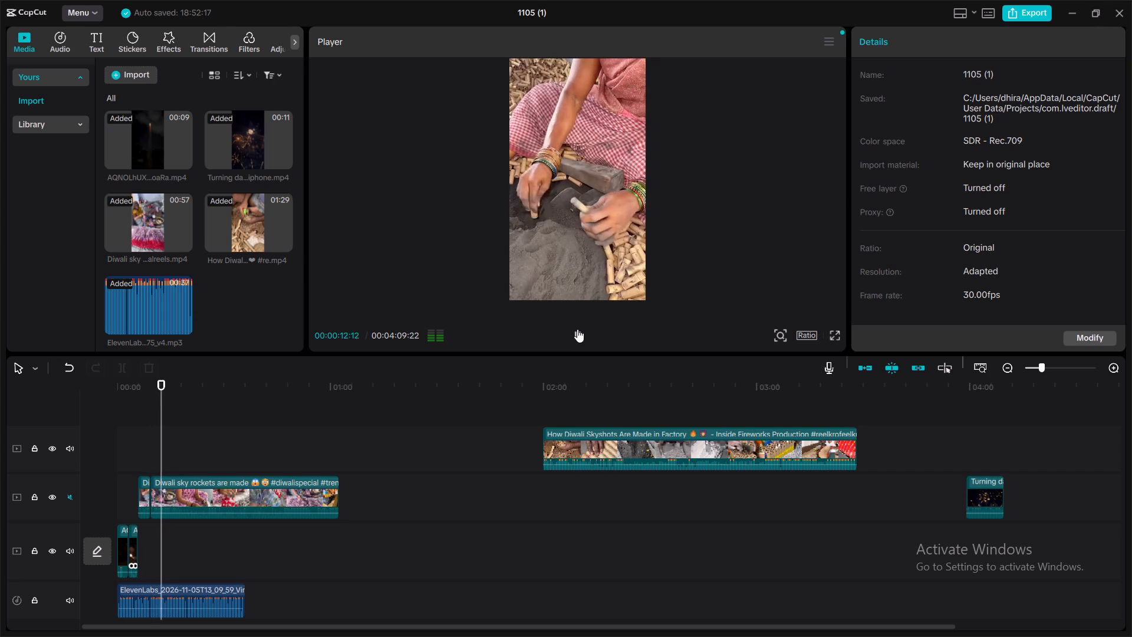
left_click(577, 329)
left_click(577, 329)
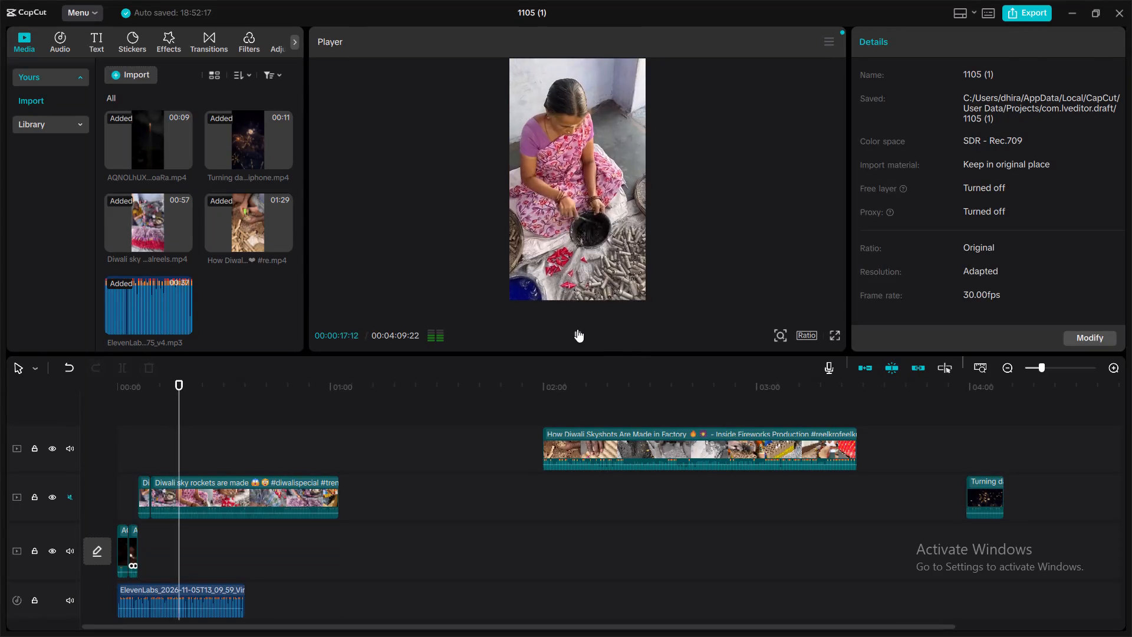
left_click(577, 329)
left_click(577, 329)
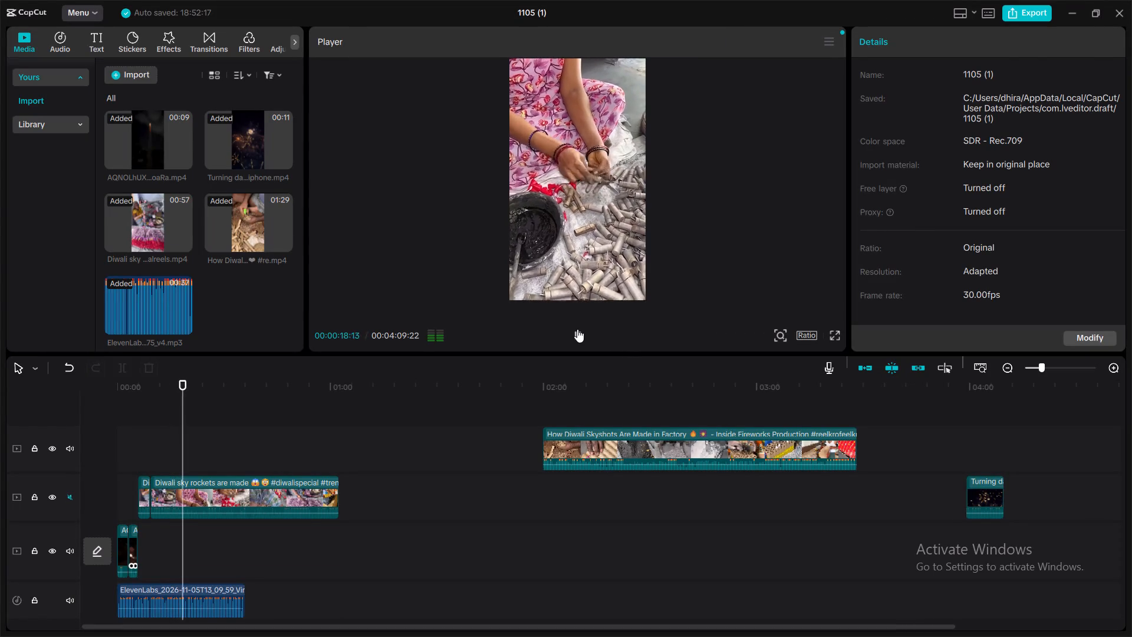
left_click(577, 329)
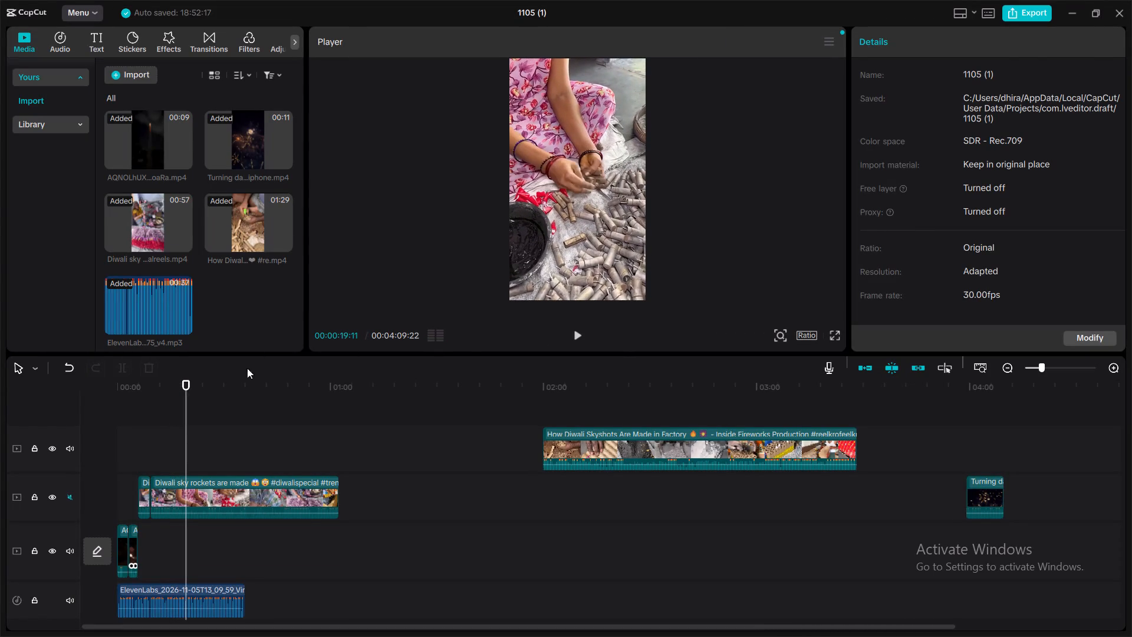
left_click(288, 490)
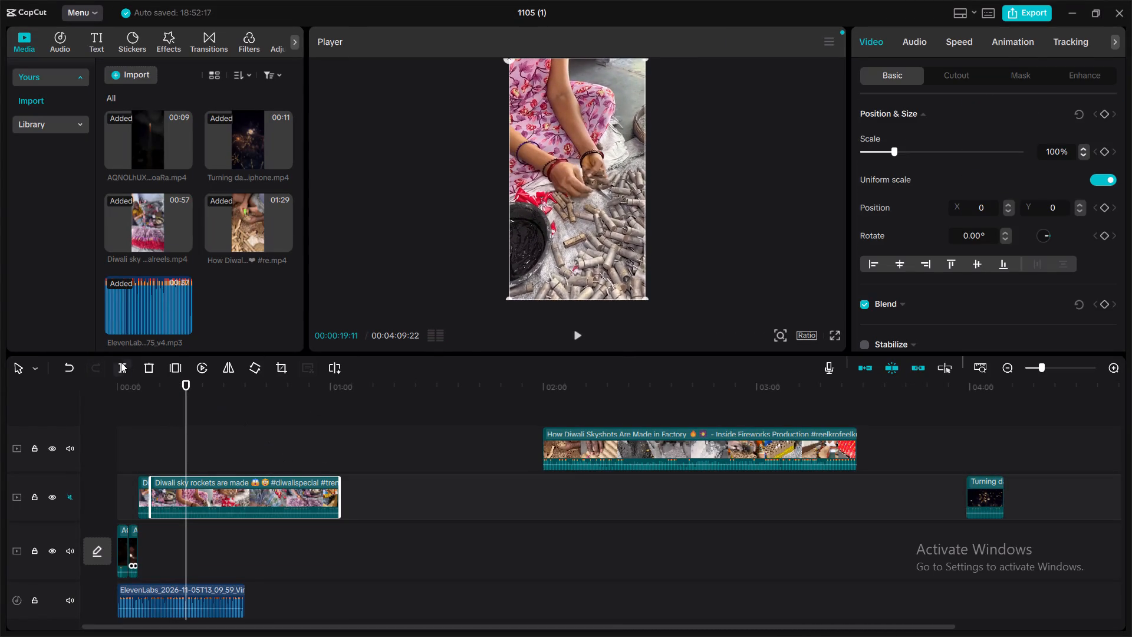
left_click(121, 366)
After scanning the Skyshots clip, move the last Diwali sky rockets segment along its track to start between 01:00 and 02:00, past the voice-over.
left_click(569, 396)
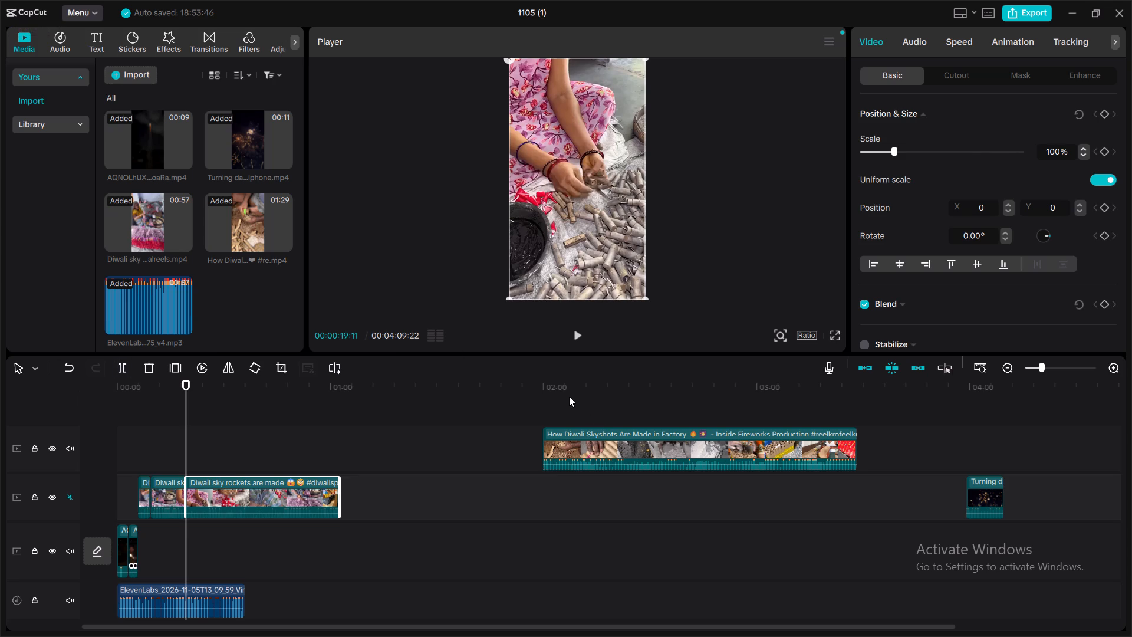
left_click_drag(569, 396, 556, 399)
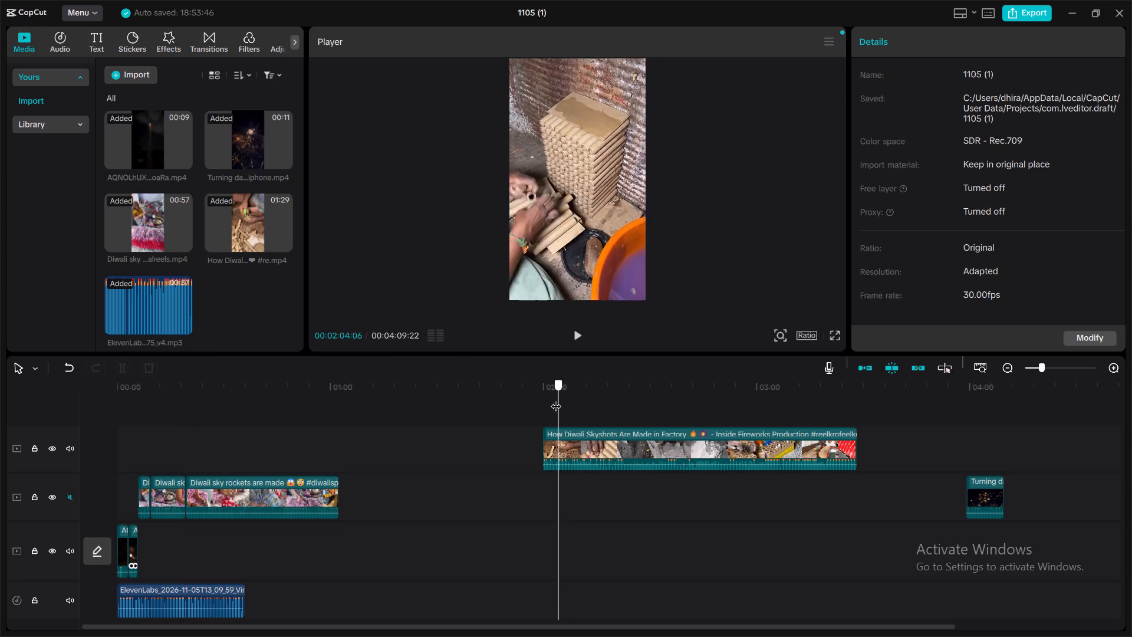
left_click_drag(556, 399, 649, 406)
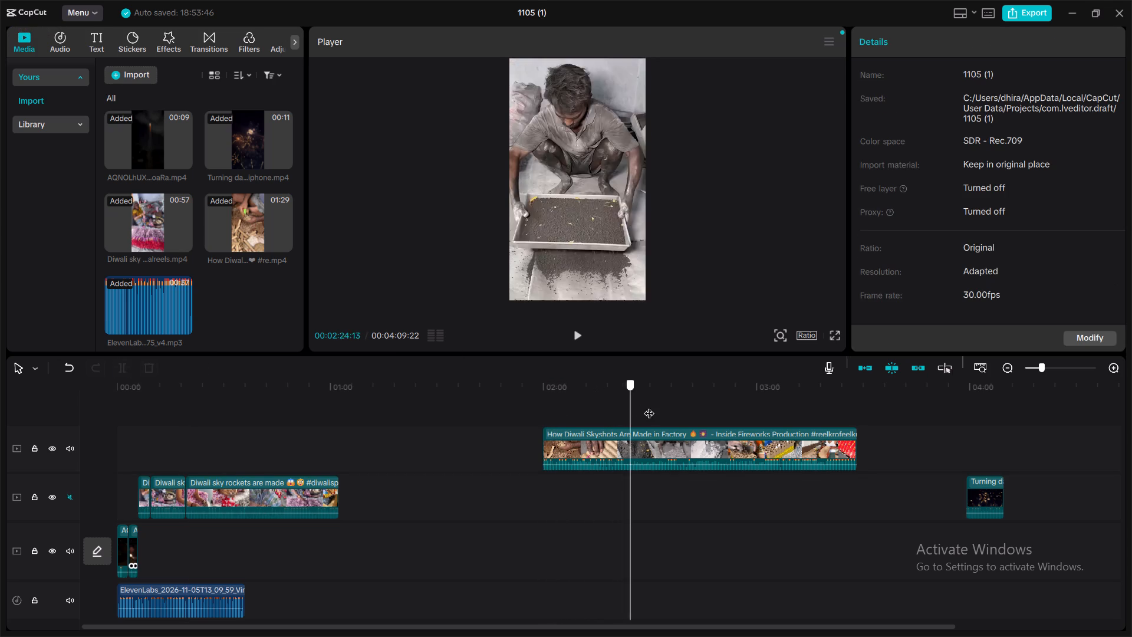
left_click_drag(649, 406, 752, 420)
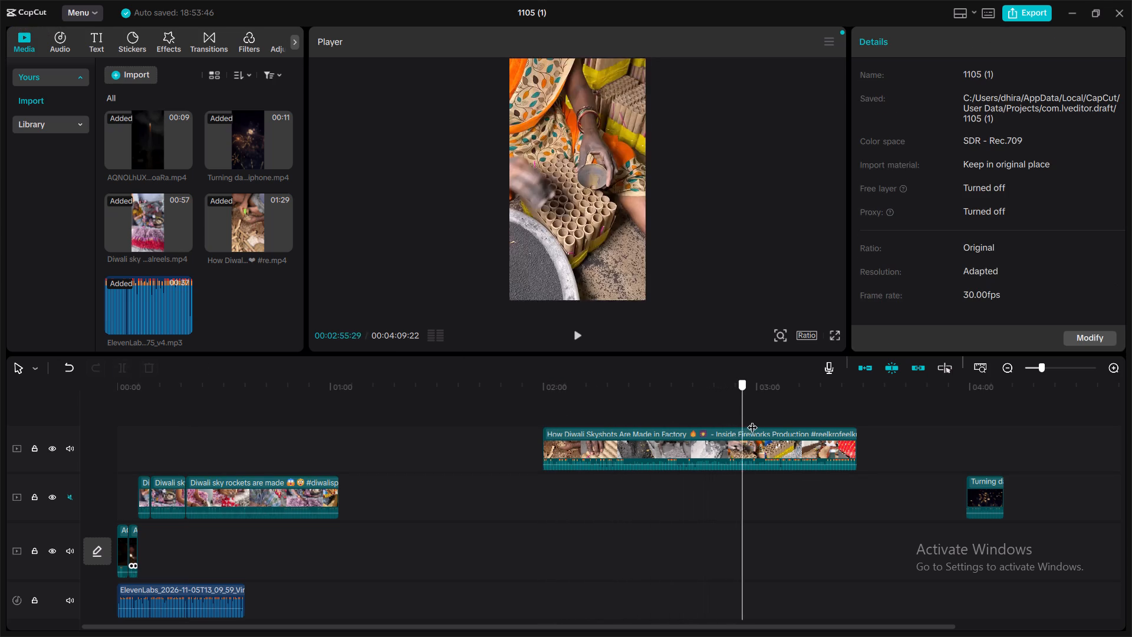
left_click_drag(752, 420, 764, 421)
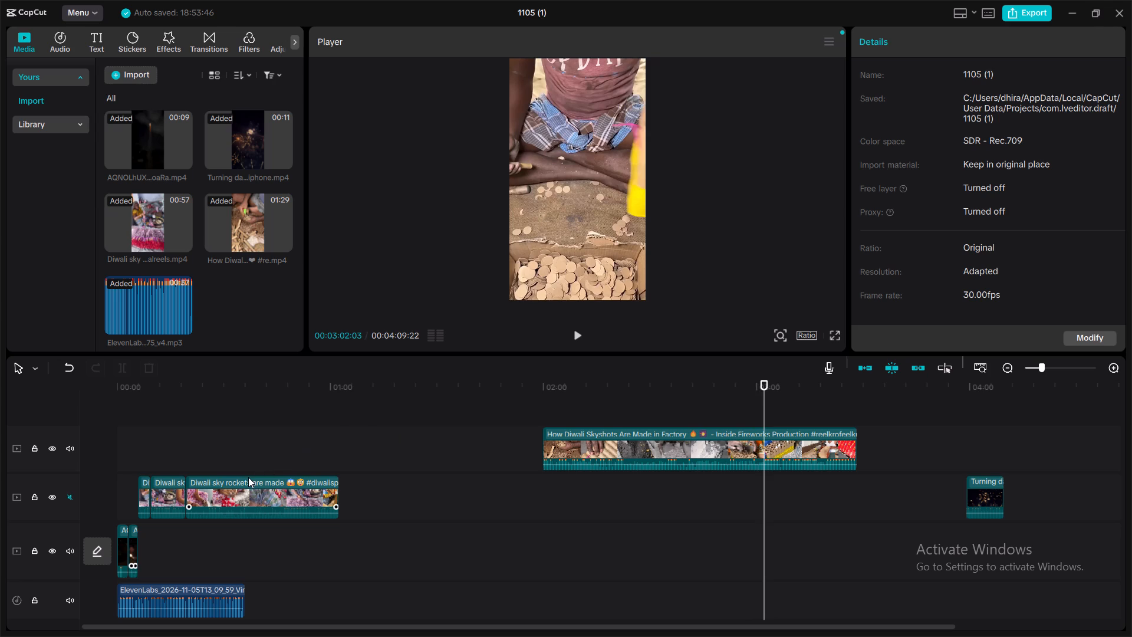
left_click_drag(248, 477, 474, 449)
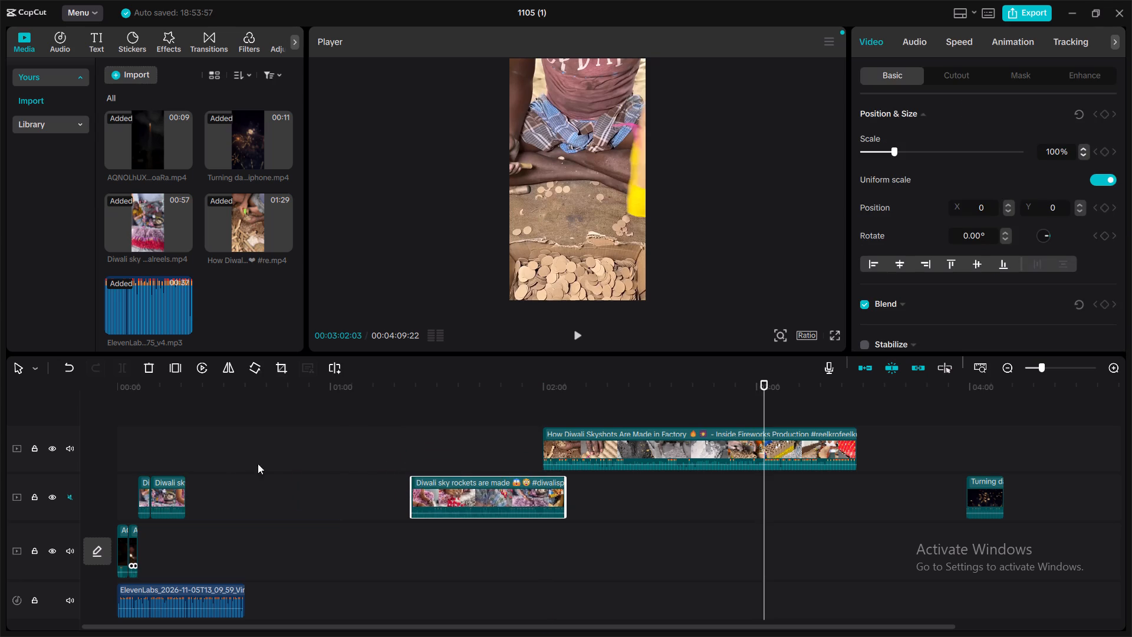
After playing the remaining voice-over, add the AQNOLhUX rocket clip to the Diwali sky rockets track, directly after the segment ending at 00:00:19:11.
left_click(167, 450)
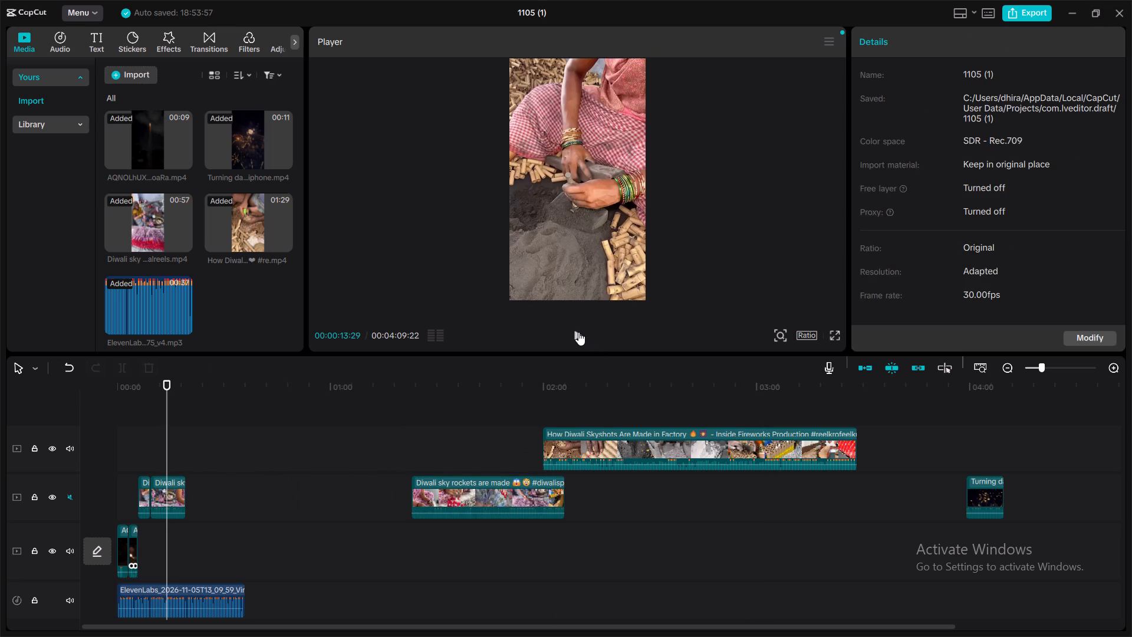
left_click(578, 332)
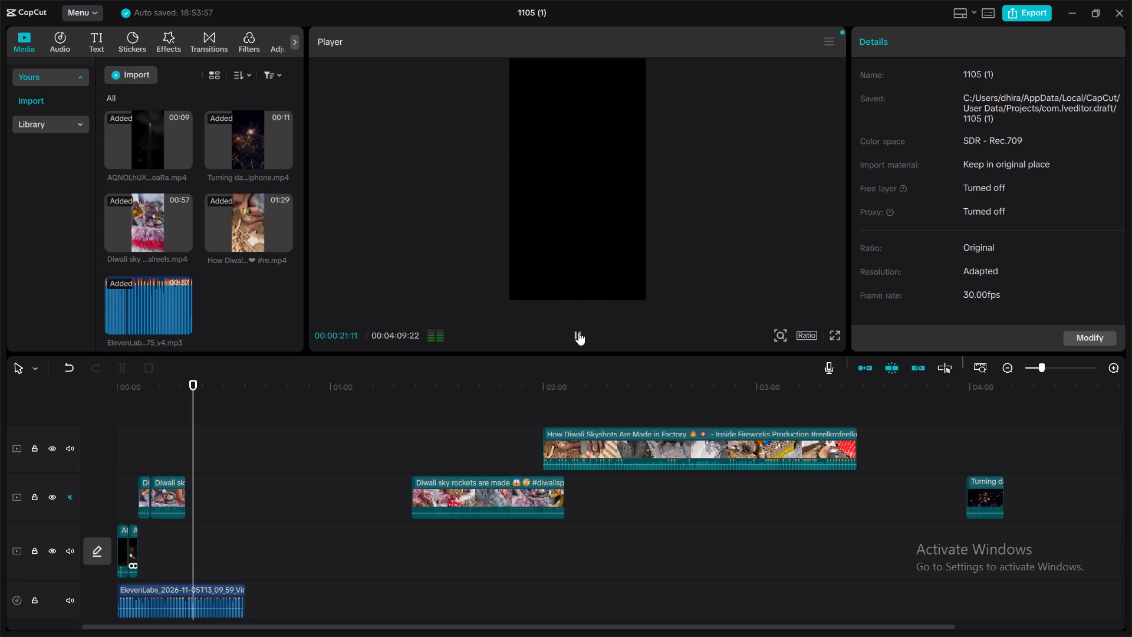
left_click(578, 332)
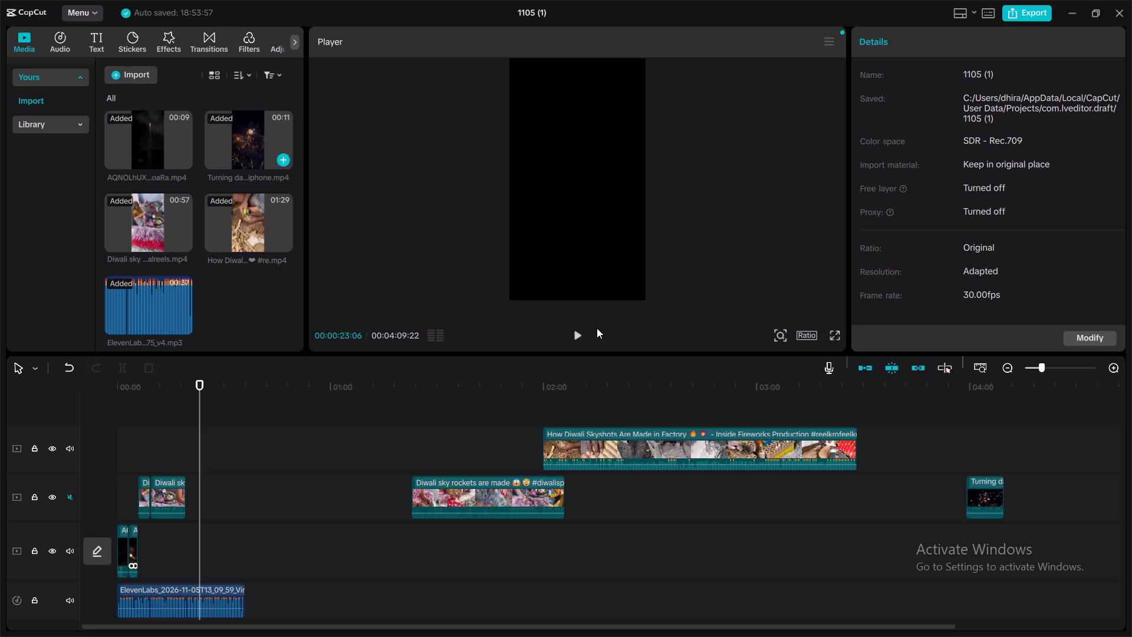
left_click(577, 336)
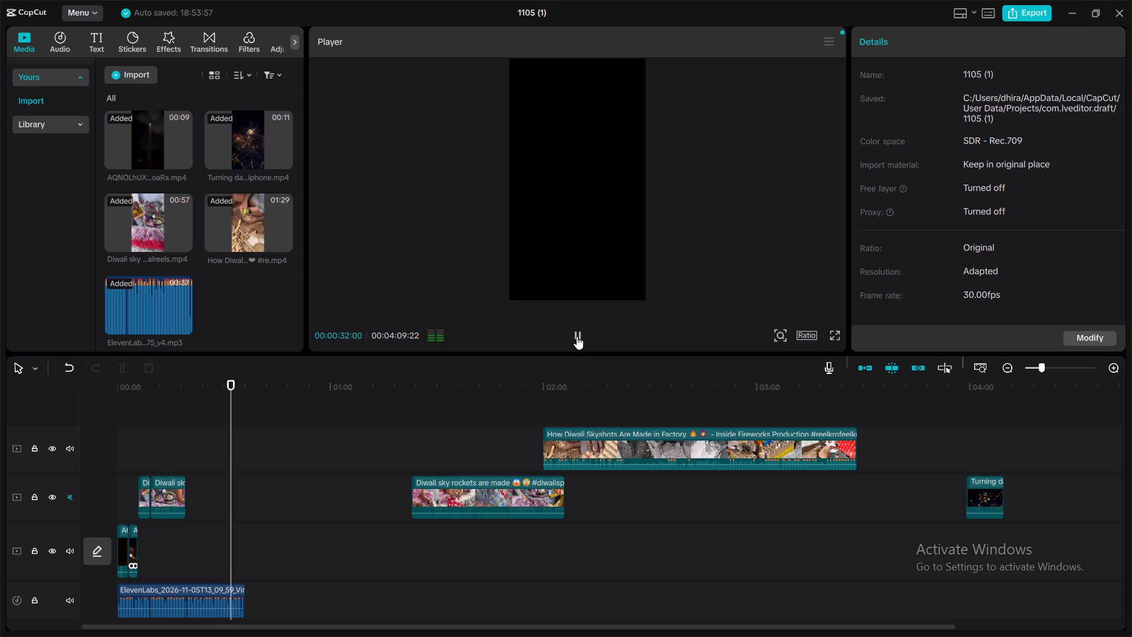
left_click(577, 336)
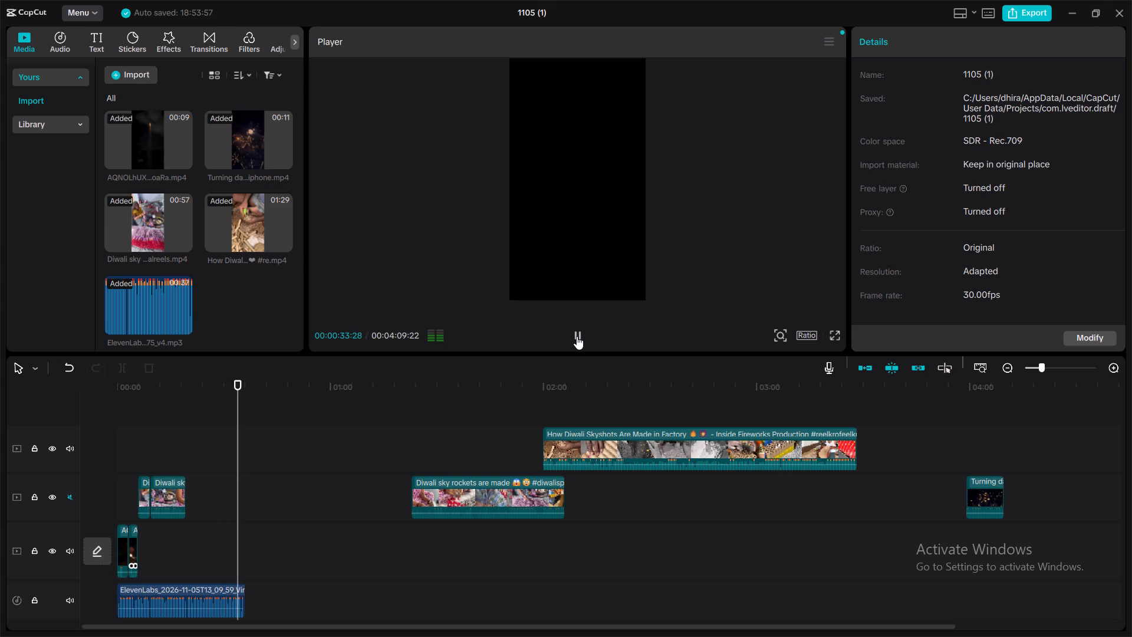
left_click_drag(144, 119, 207, 549)
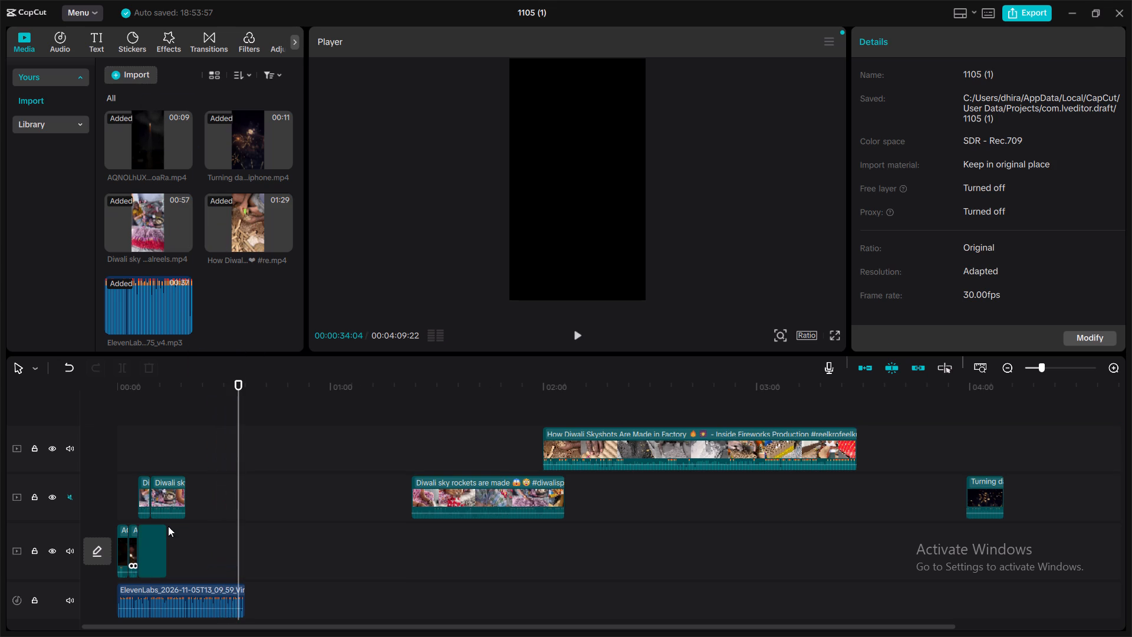
left_click_drag(158, 530, 219, 501)
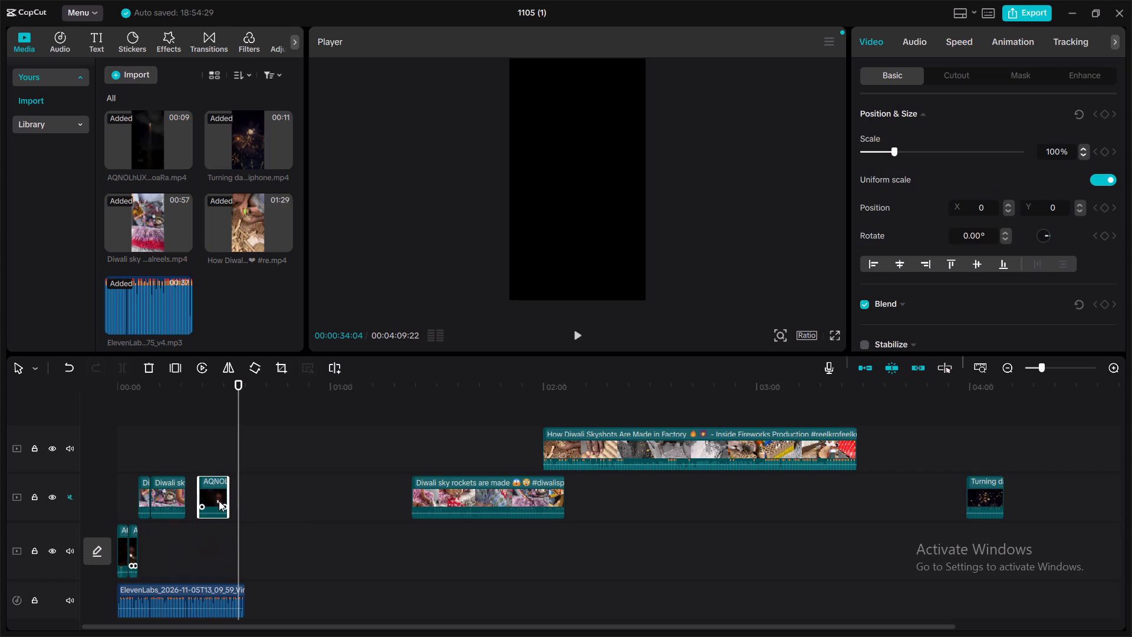
left_click_drag(213, 484, 204, 484)
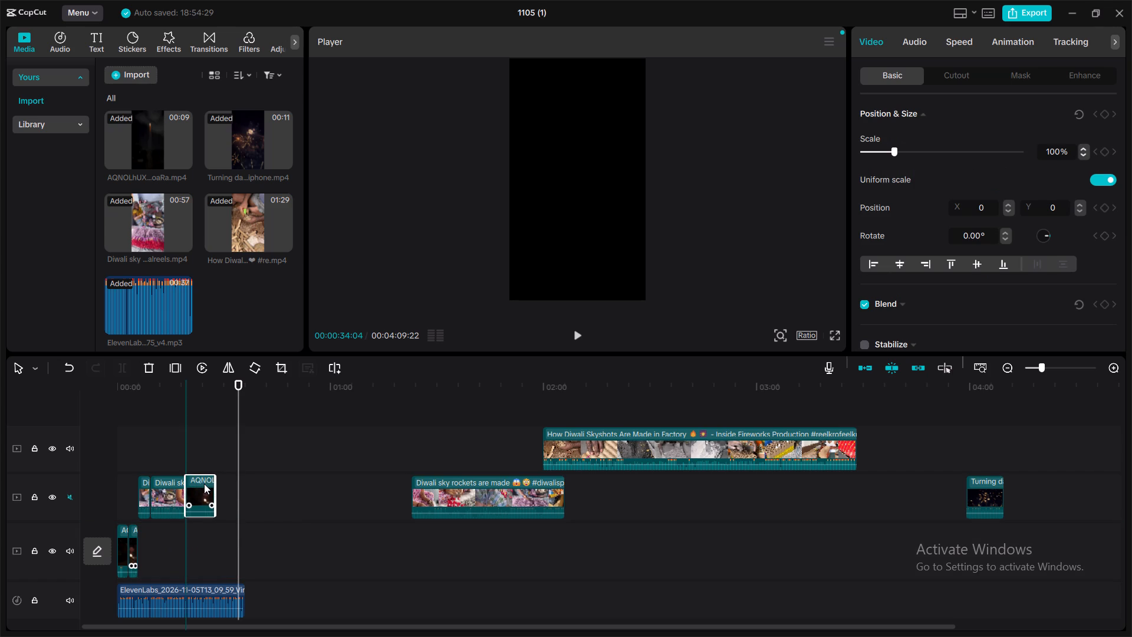
left_click_drag(204, 484, 204, 485)
Play the newly added rocket clip from 00:00:19:11 to check it against the voice-over.
left_click(185, 455)
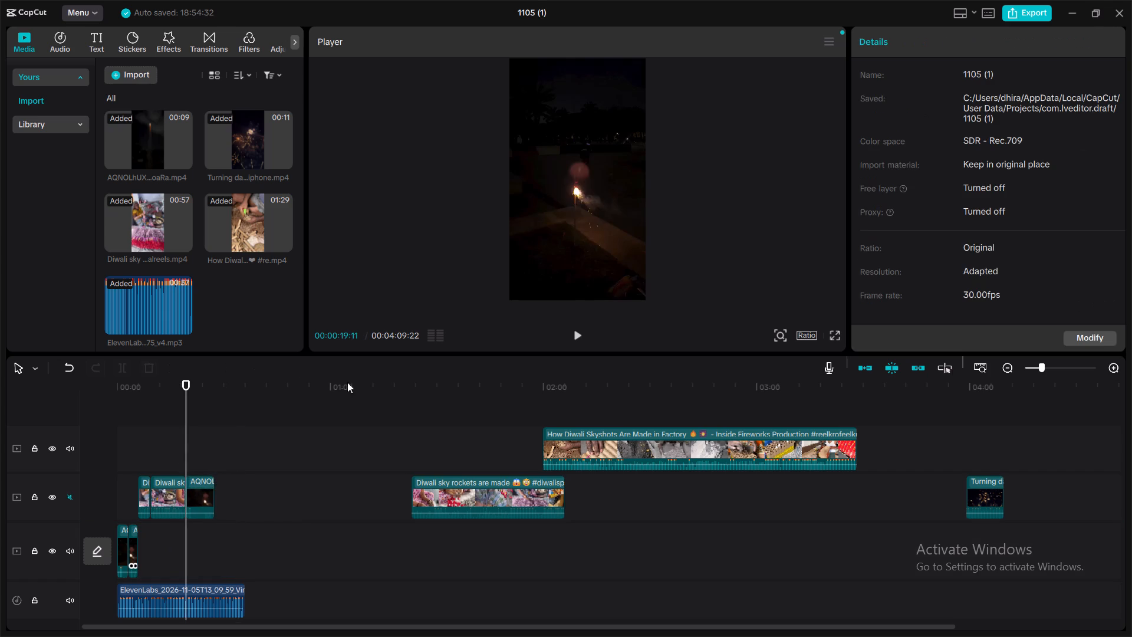
left_click(577, 337)
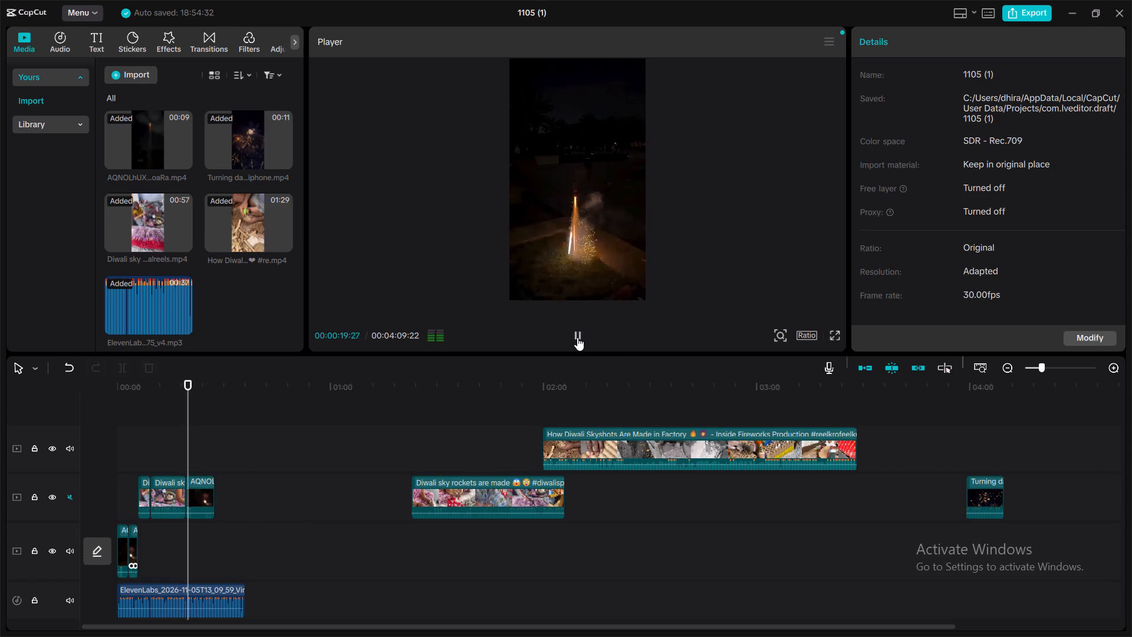
left_click(577, 337)
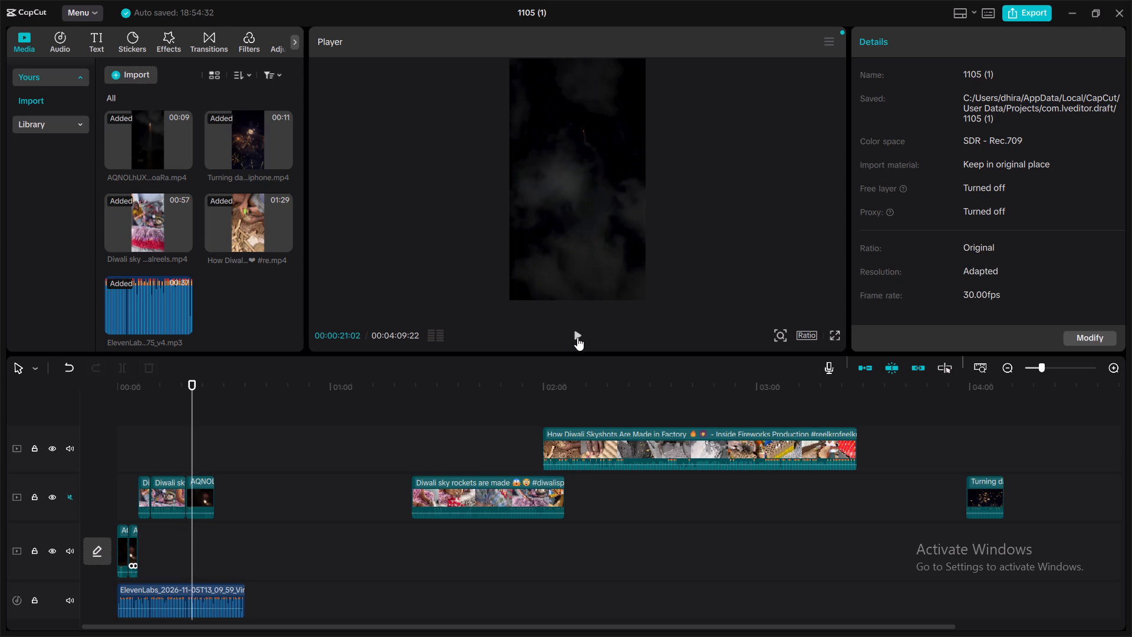
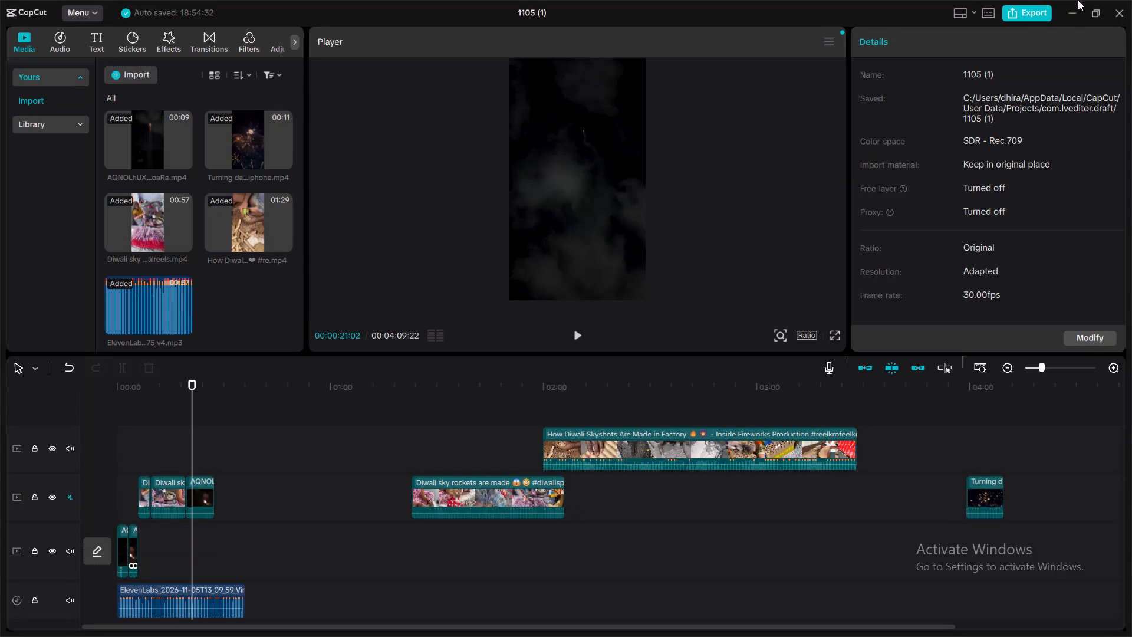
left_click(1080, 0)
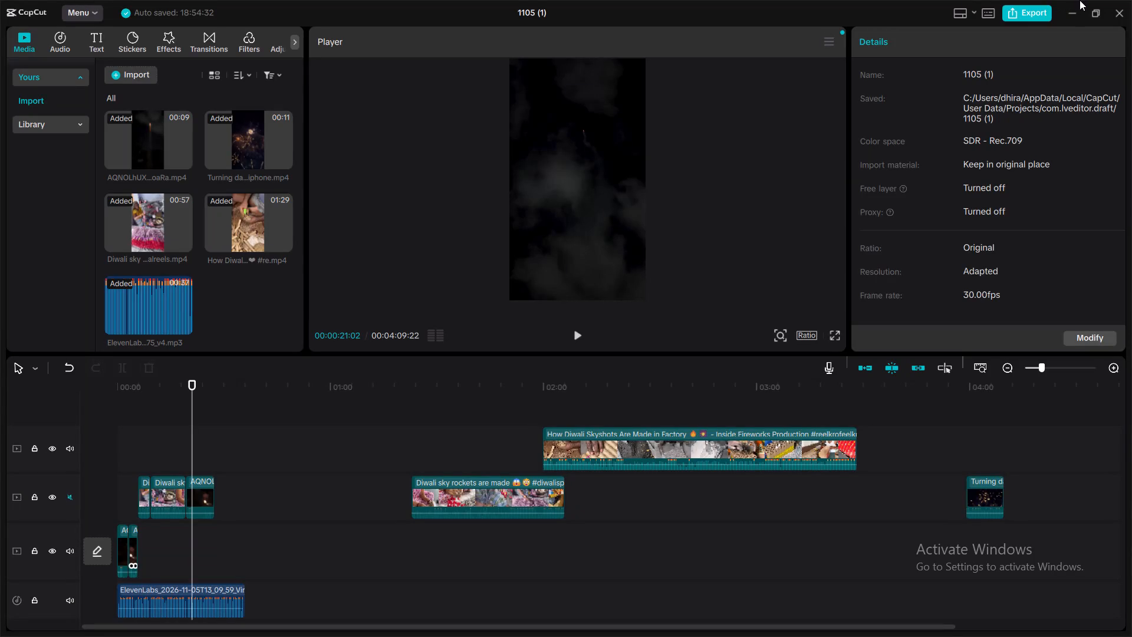
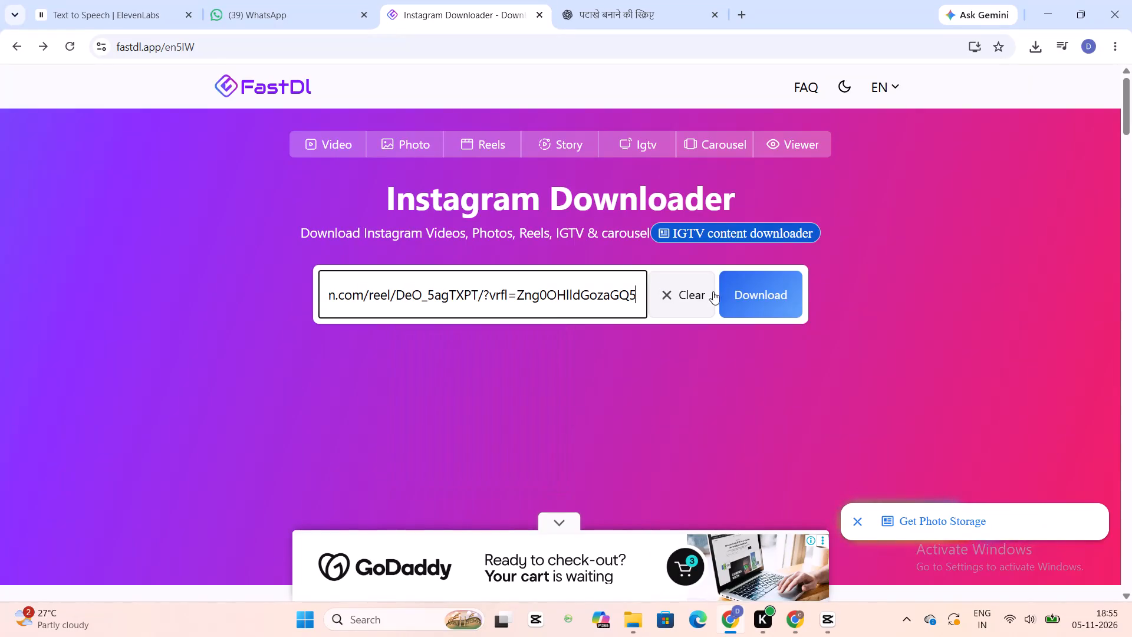
Fetch the pasted Instagram reel in the FastDl downloader and download its rocket video.
left_click(753, 295)
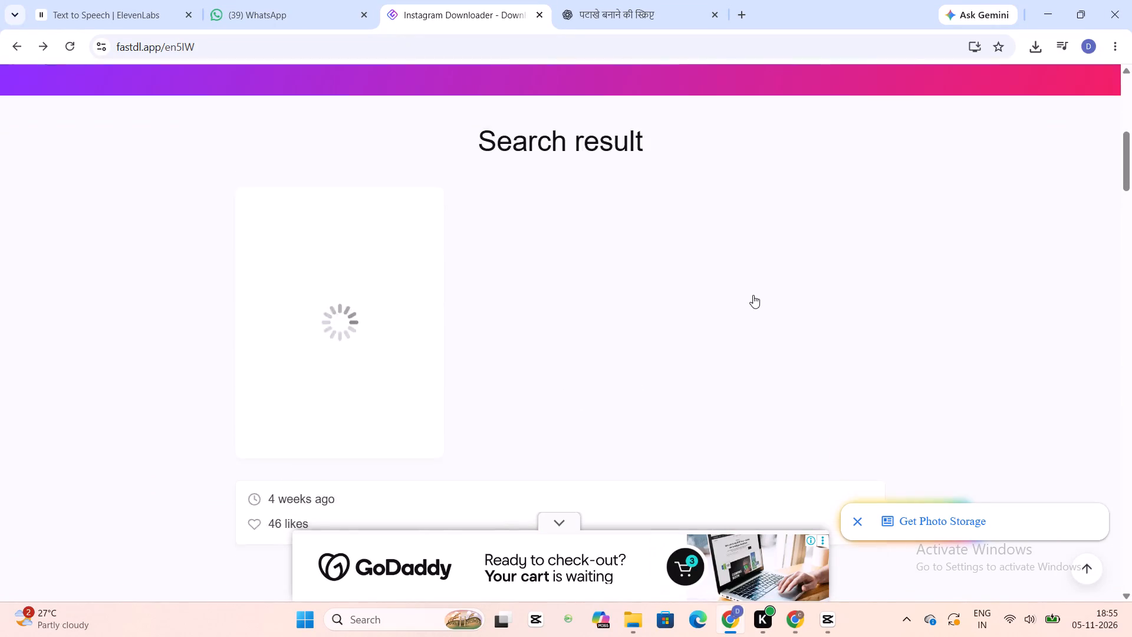
scroll(514, 339, "down", 4)
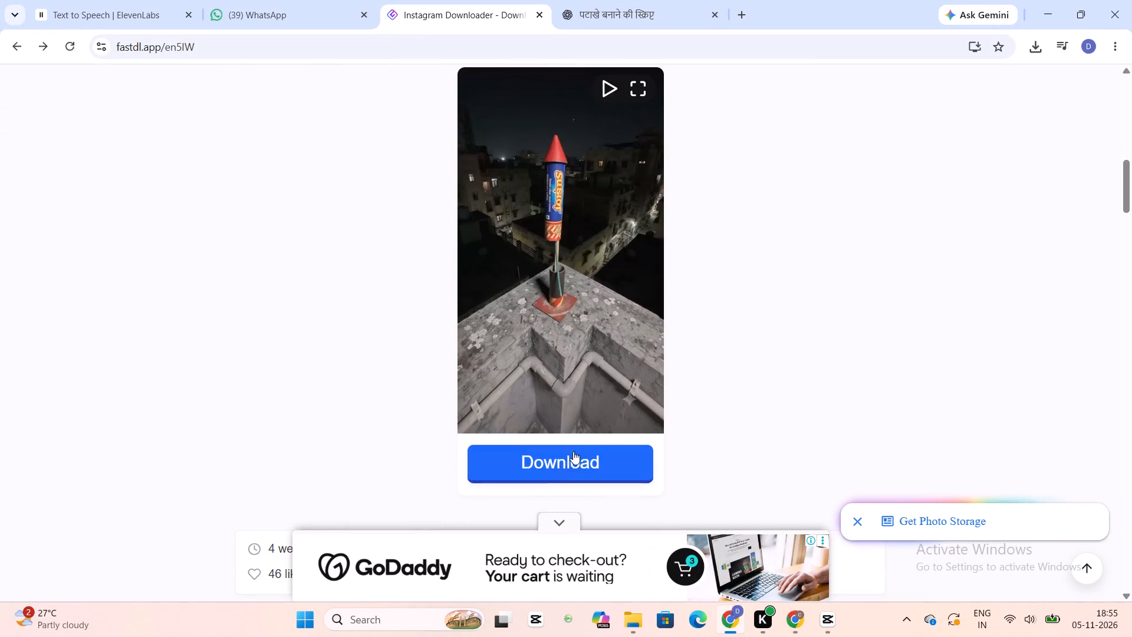
left_click(561, 459)
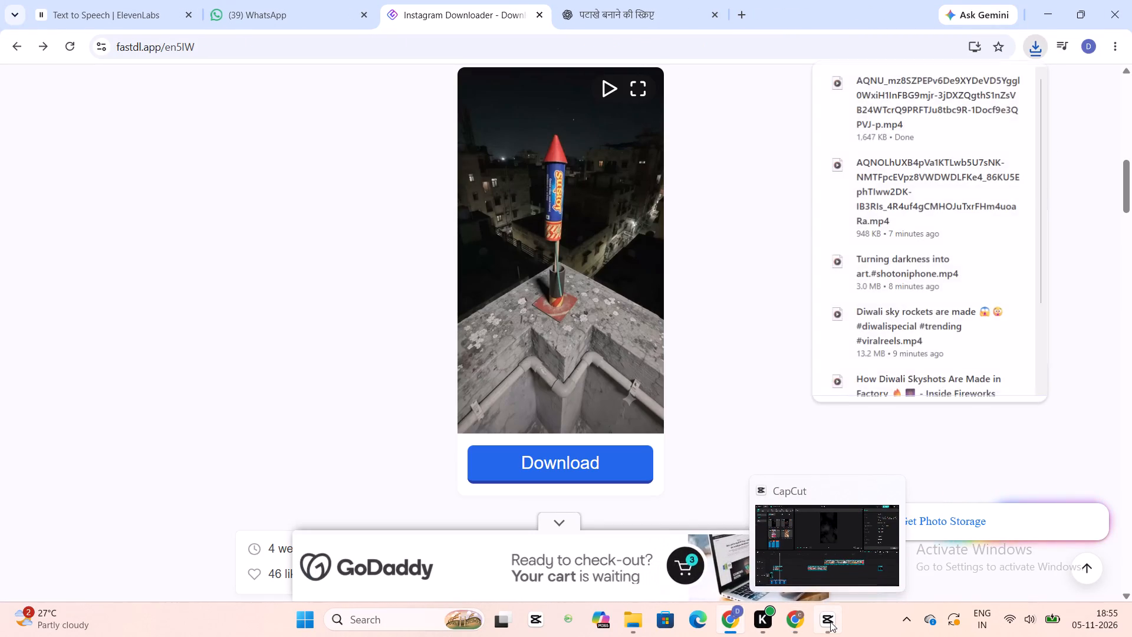
Switch to CapCut and import the newly downloaded AQNU_mz8 rocket video from the Downloads folder into the project media.
left_click(830, 622)
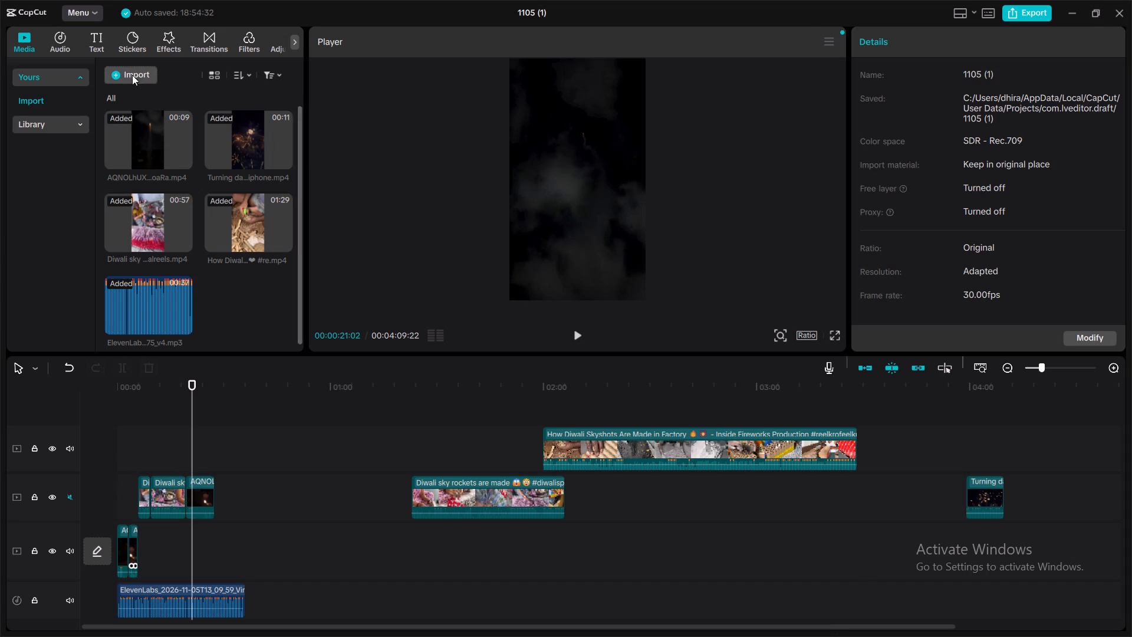
left_click(131, 71)
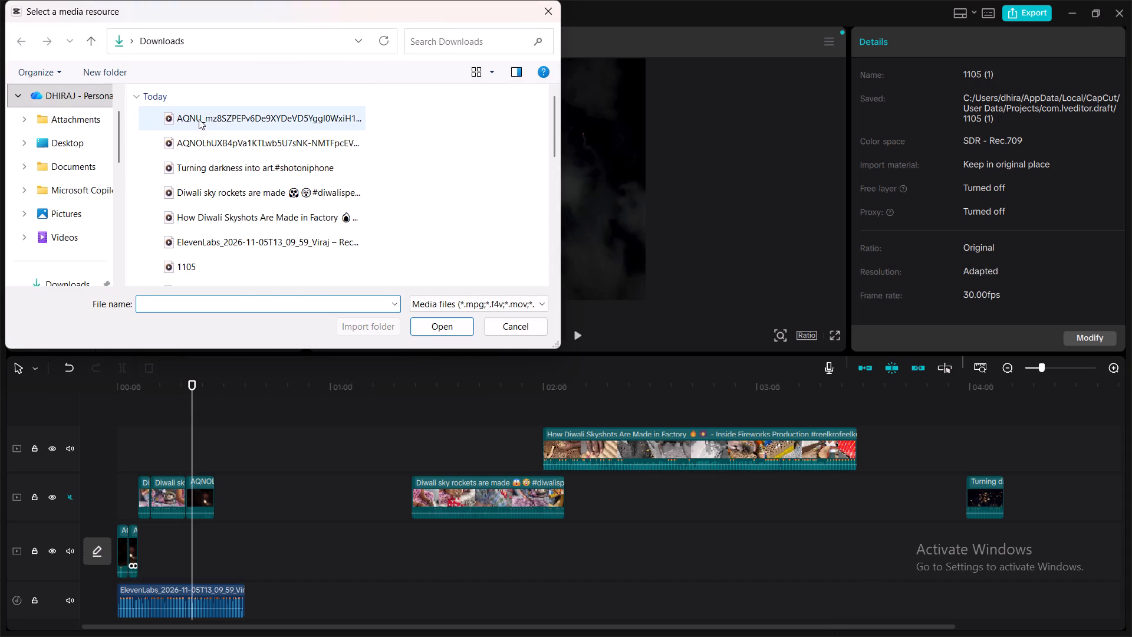
left_click(199, 119)
left_click(426, 325)
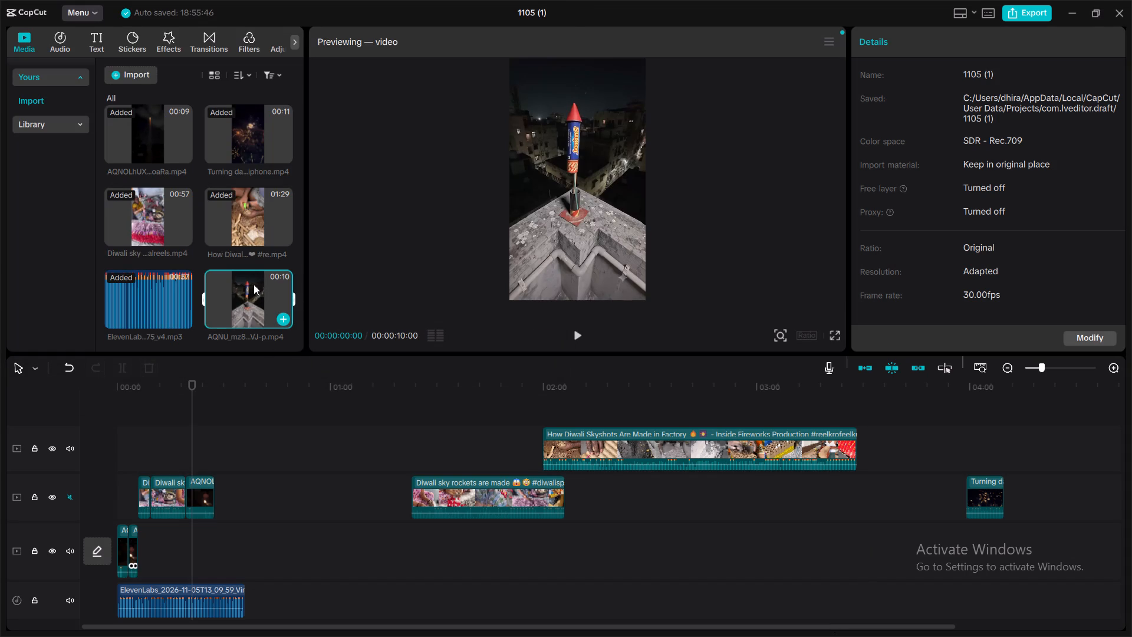
Replace the AQNOLhUX clip starting at 00:00:19:11 with the AQNU_mz8 rocket clip, moving AQNOLhUX to the top track just past 01:00.
left_click_drag(254, 284, 249, 463)
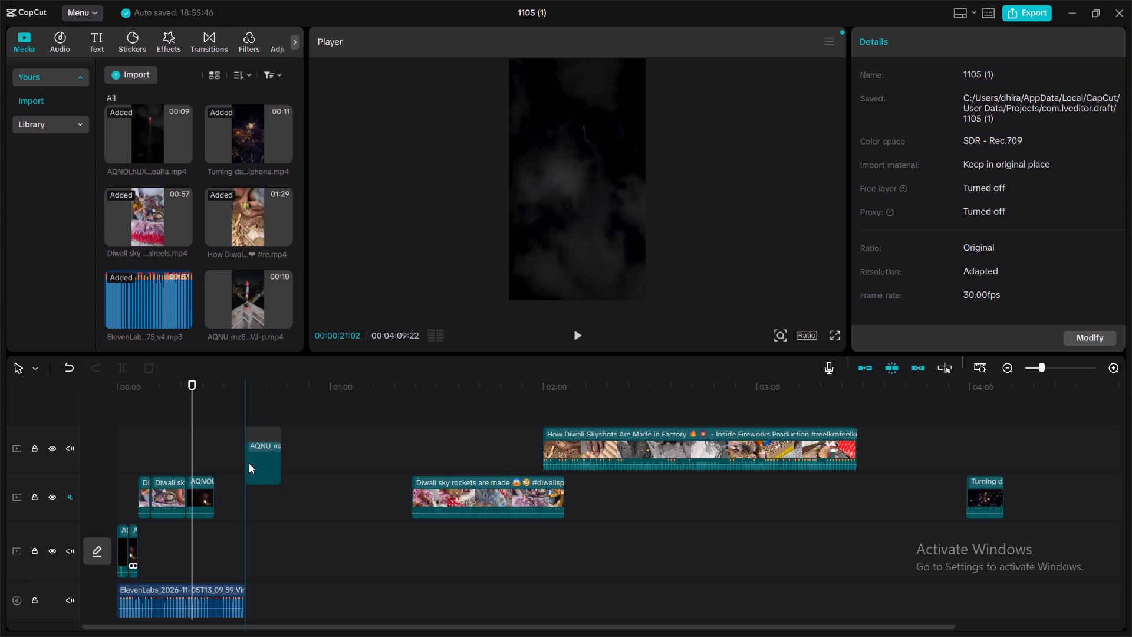
left_click_drag(200, 481, 357, 439)
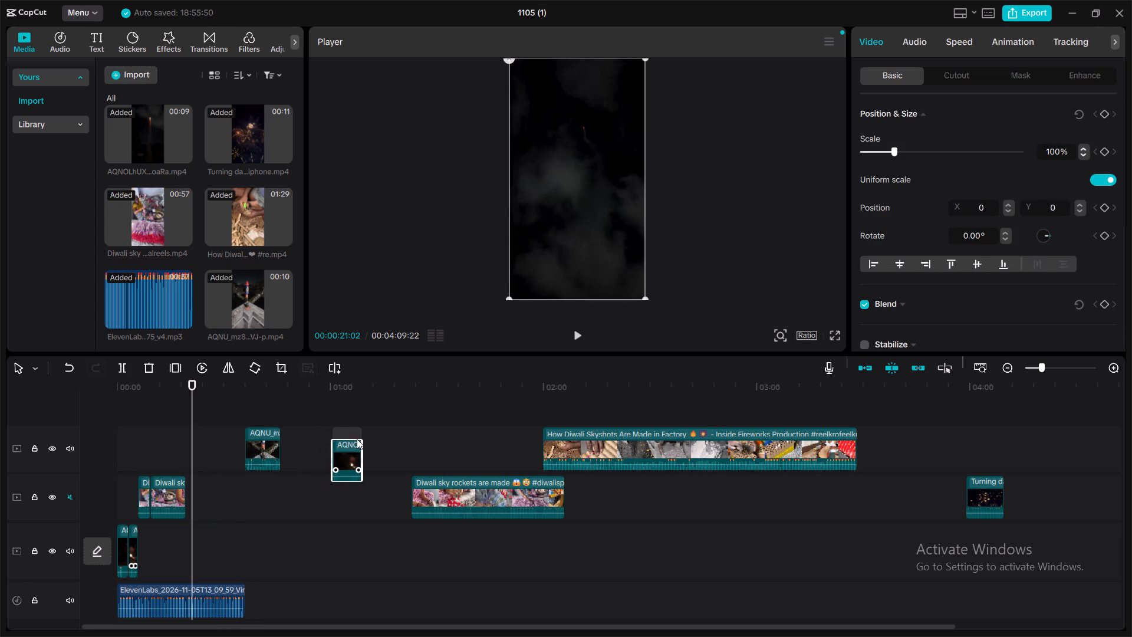
left_click_drag(357, 439, 357, 438)
left_click_drag(266, 438, 246, 472)
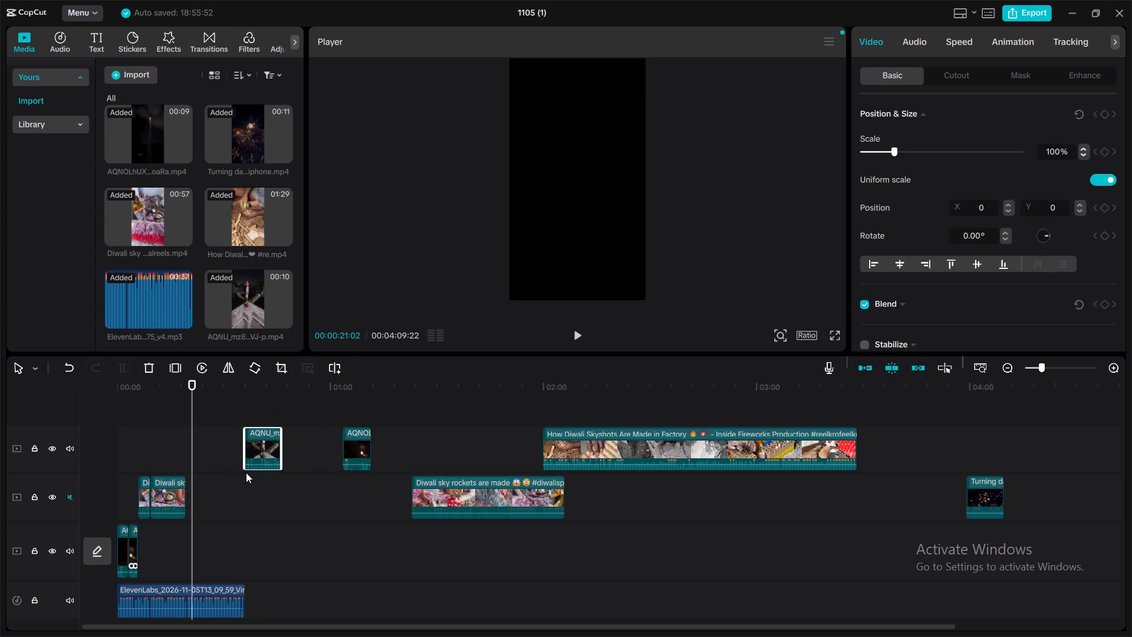
left_click_drag(246, 472, 211, 488)
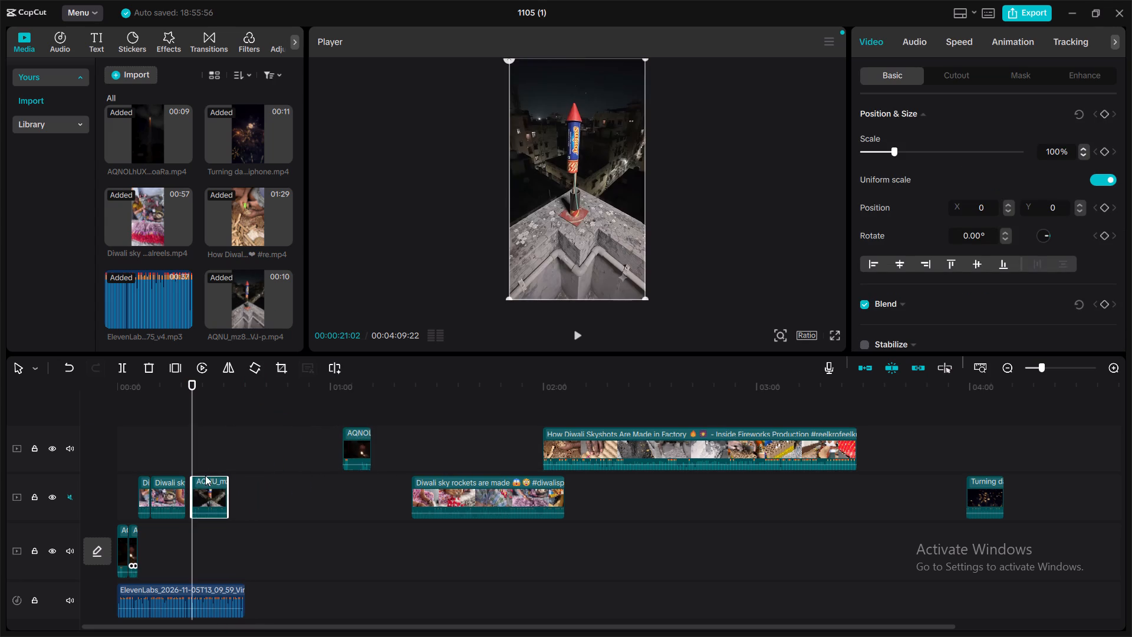
left_click_drag(192, 450, 184, 450)
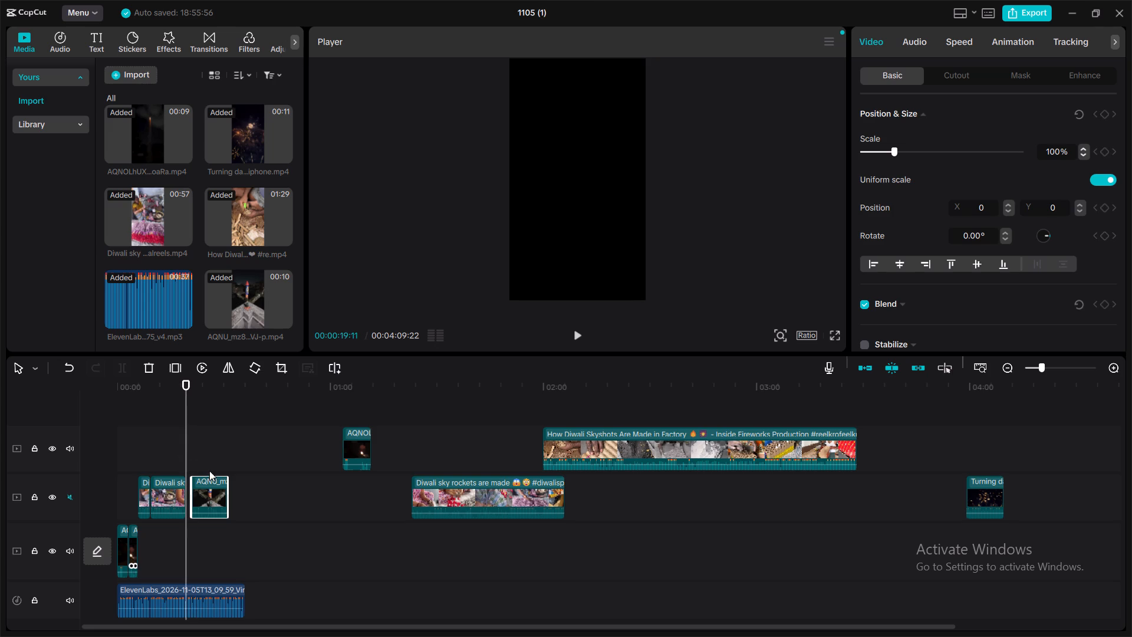
left_click_drag(212, 476, 204, 478)
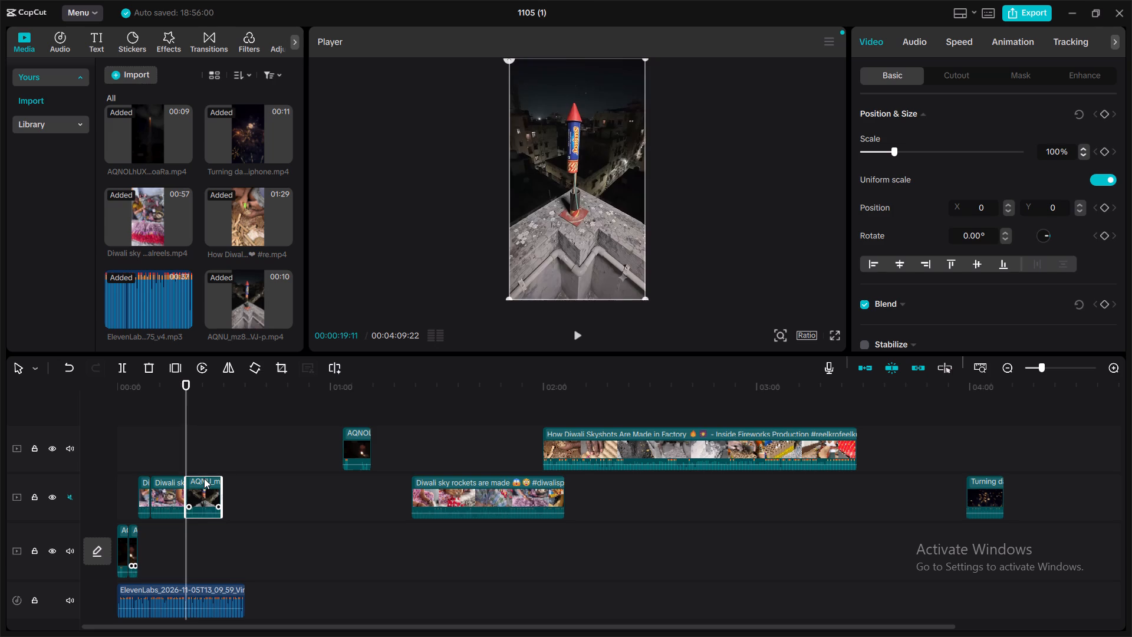
Split the AQNU rocket clip at 00:00:26:24, choosing the cut point by playing it against the voice-over.
left_click(575, 334)
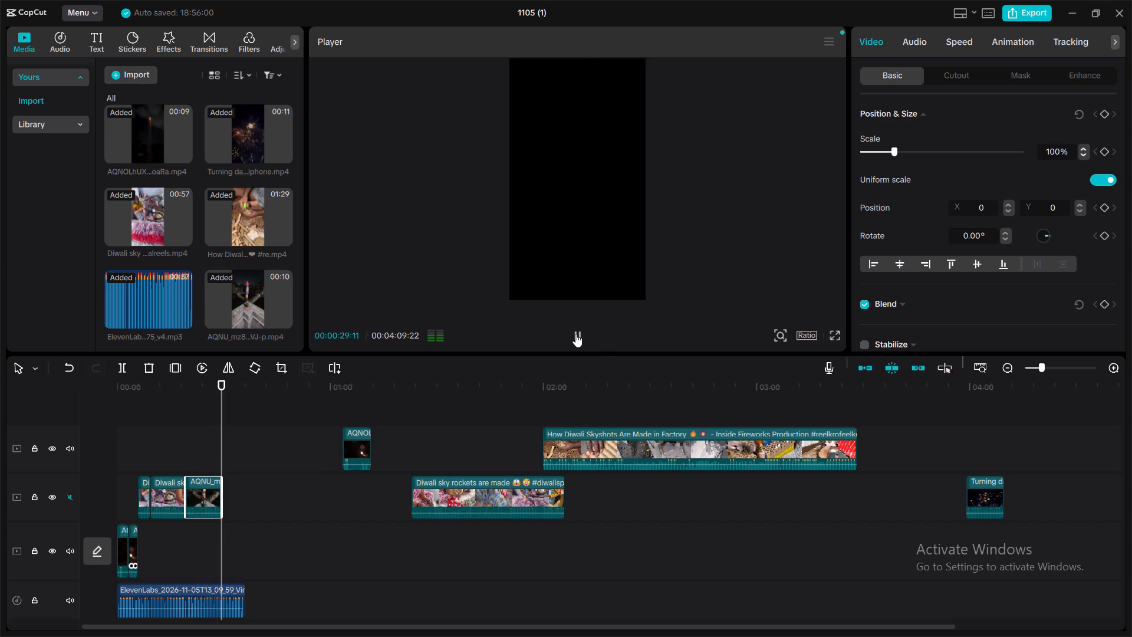
left_click(575, 334)
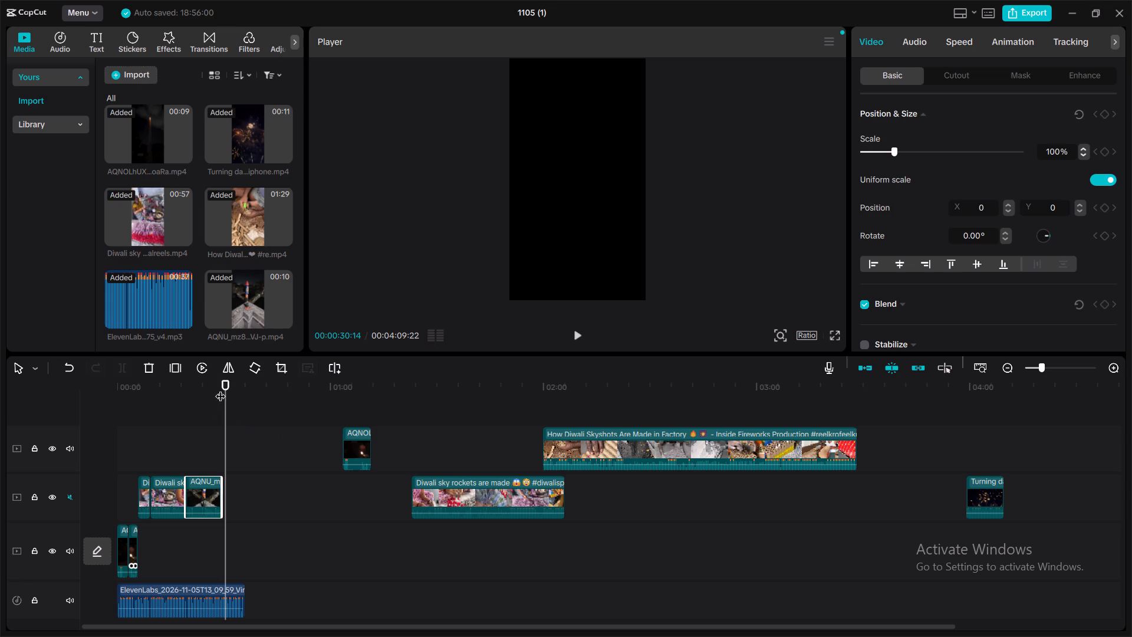
left_click_drag(228, 384, 199, 390)
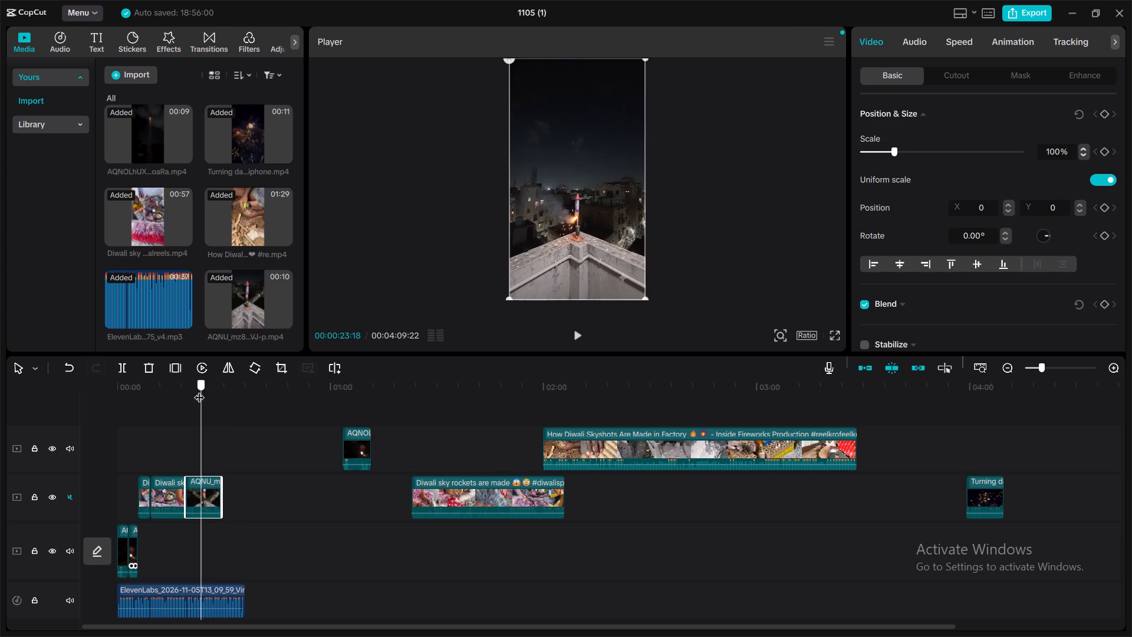
left_click(579, 341)
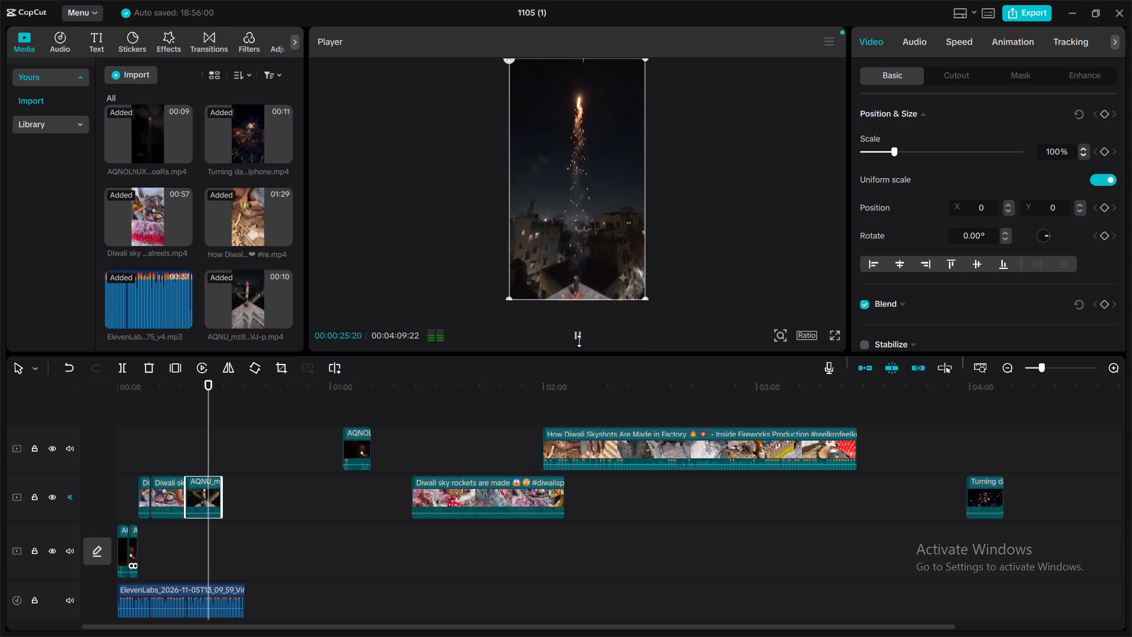
left_click(579, 341)
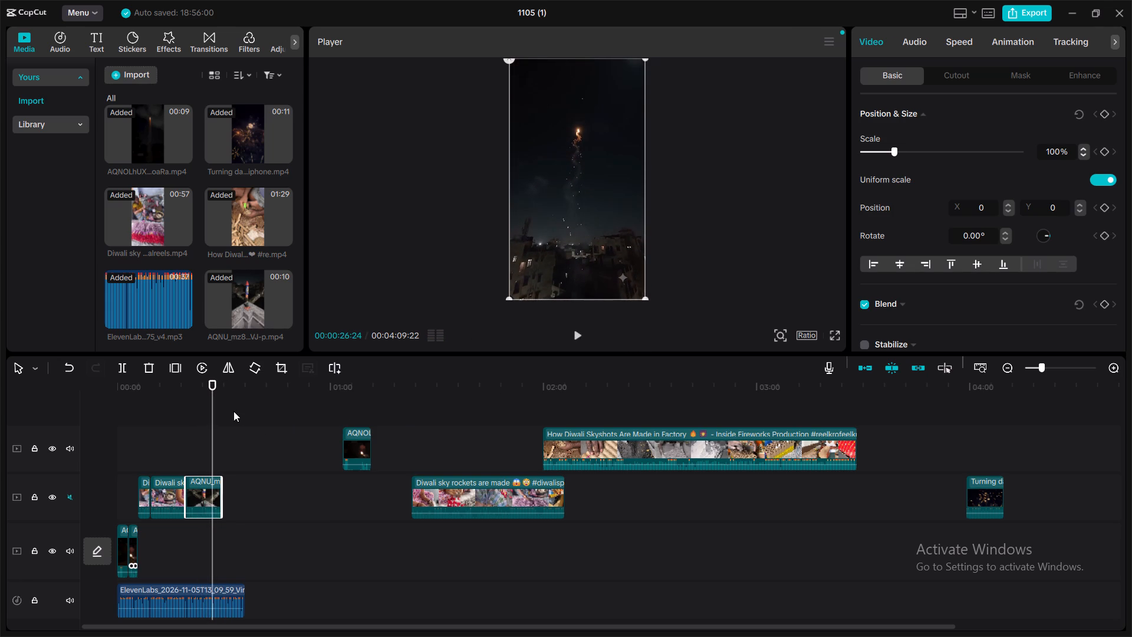
left_click(121, 373)
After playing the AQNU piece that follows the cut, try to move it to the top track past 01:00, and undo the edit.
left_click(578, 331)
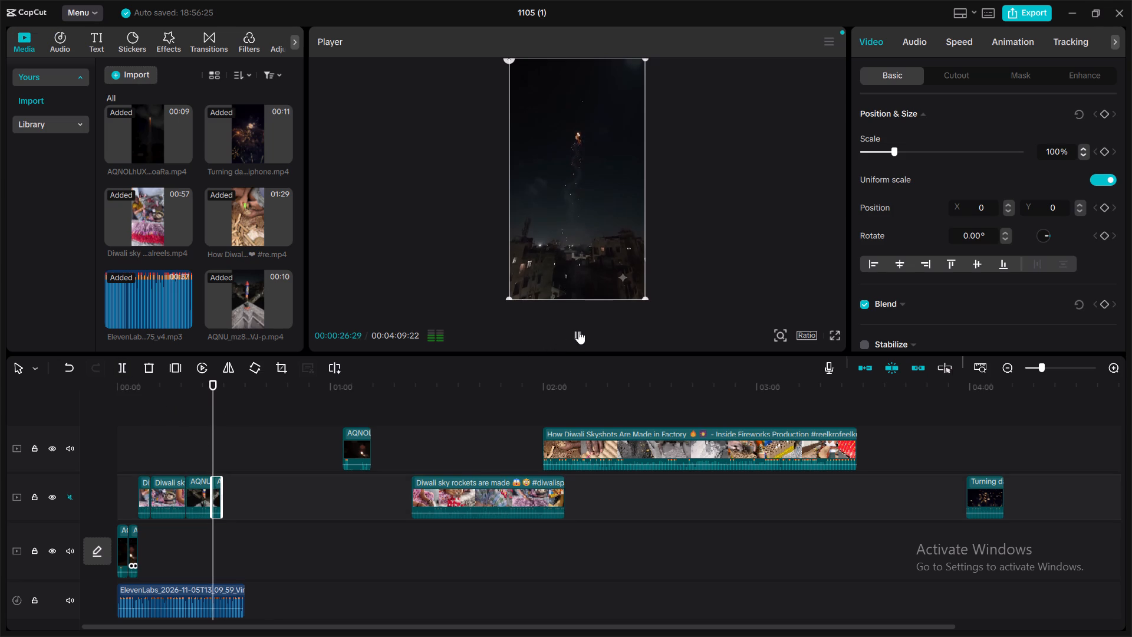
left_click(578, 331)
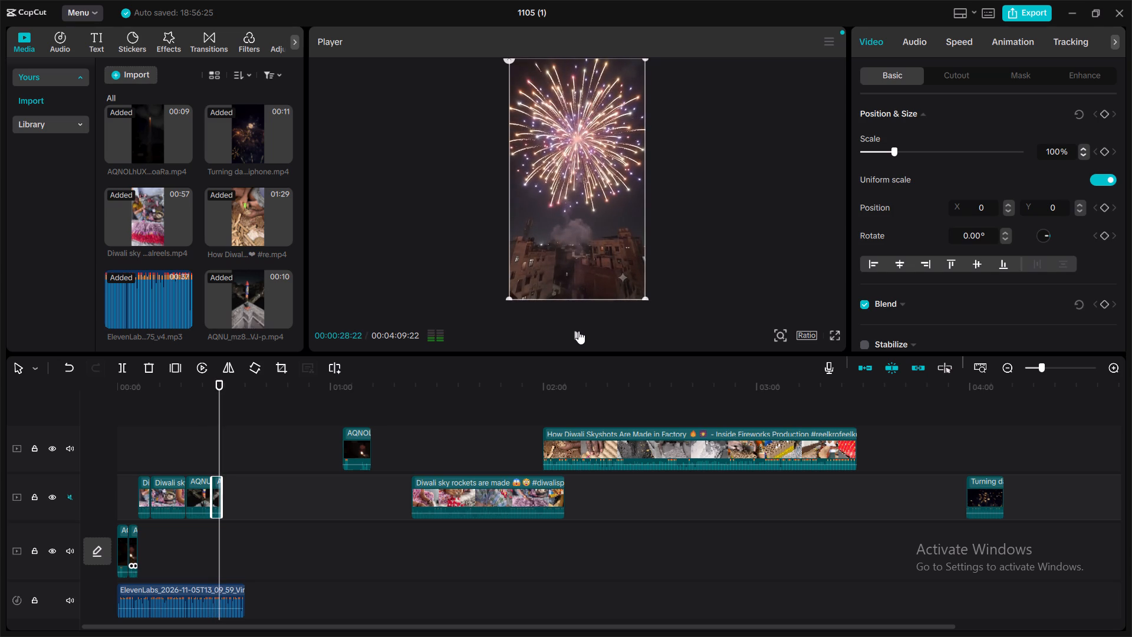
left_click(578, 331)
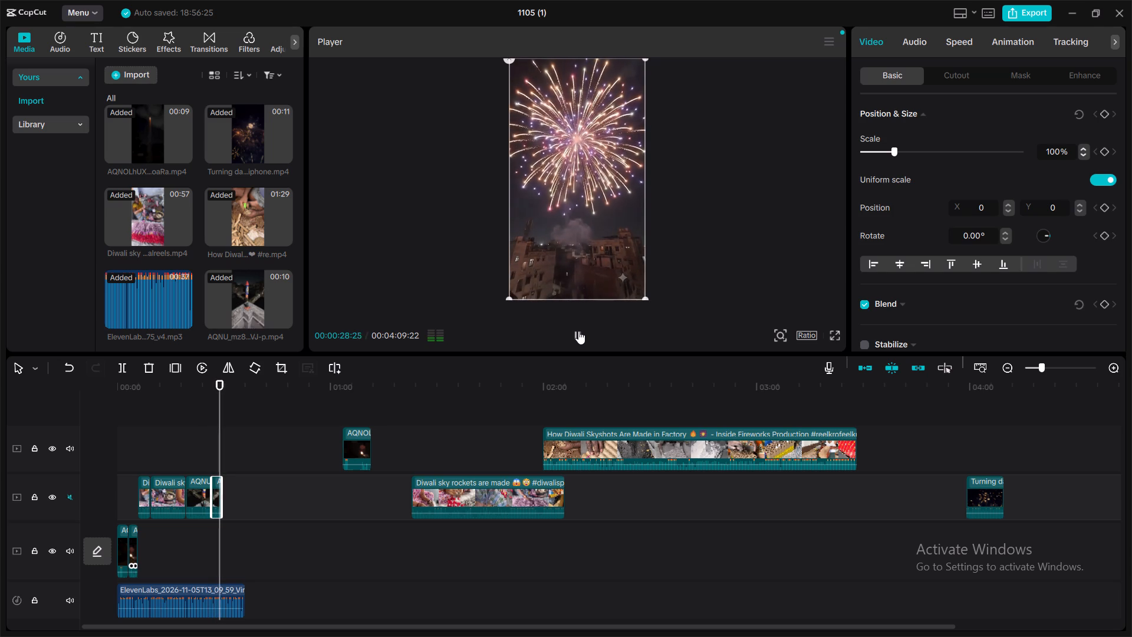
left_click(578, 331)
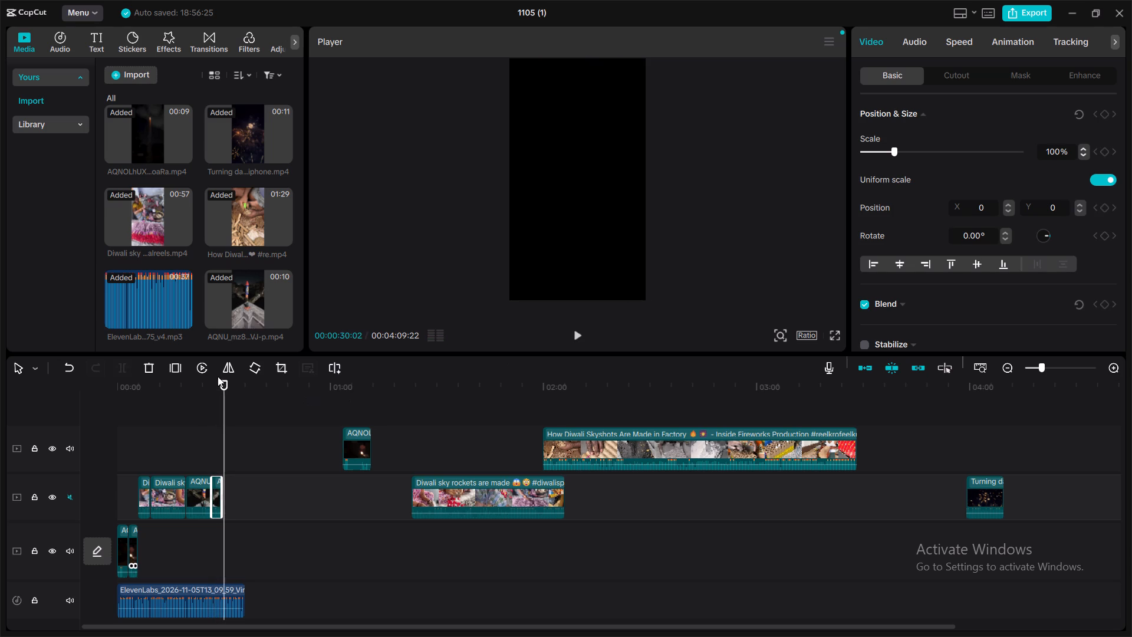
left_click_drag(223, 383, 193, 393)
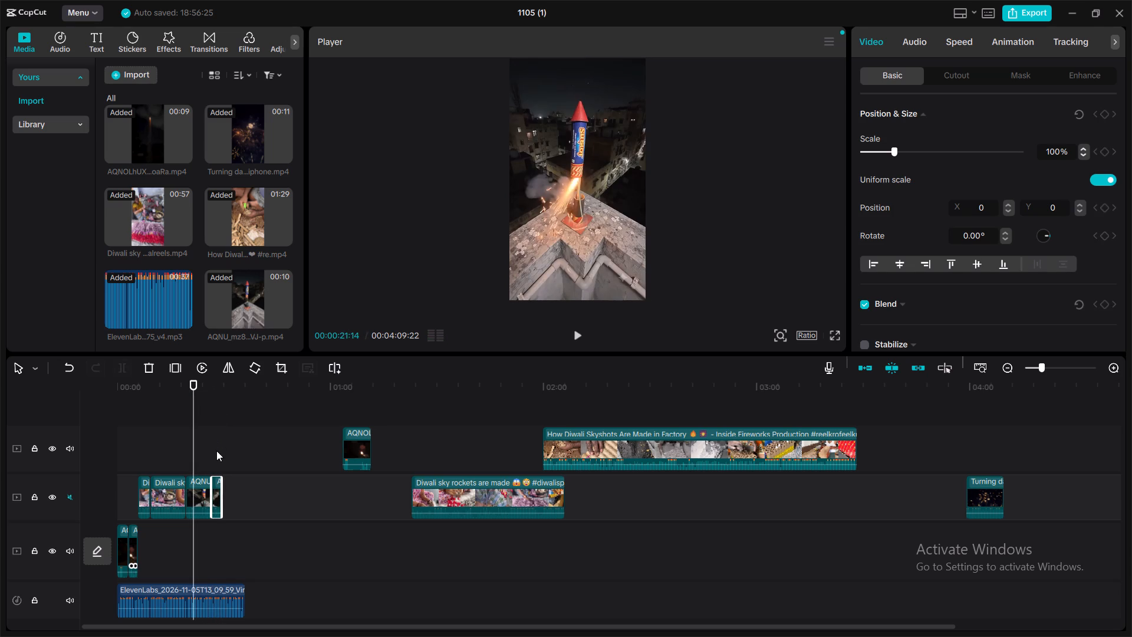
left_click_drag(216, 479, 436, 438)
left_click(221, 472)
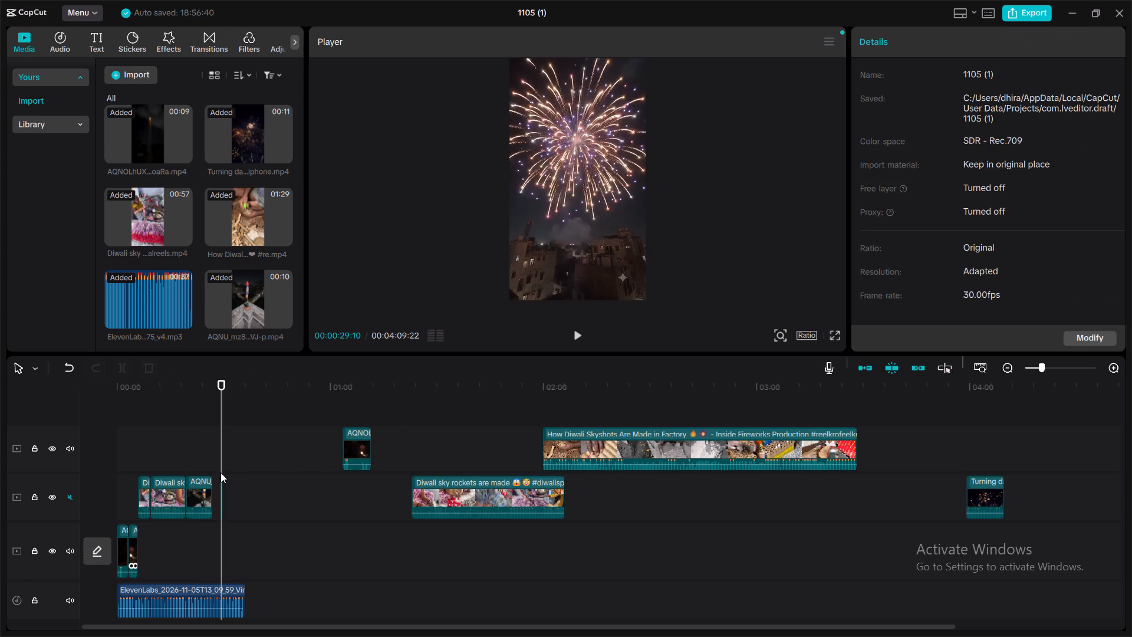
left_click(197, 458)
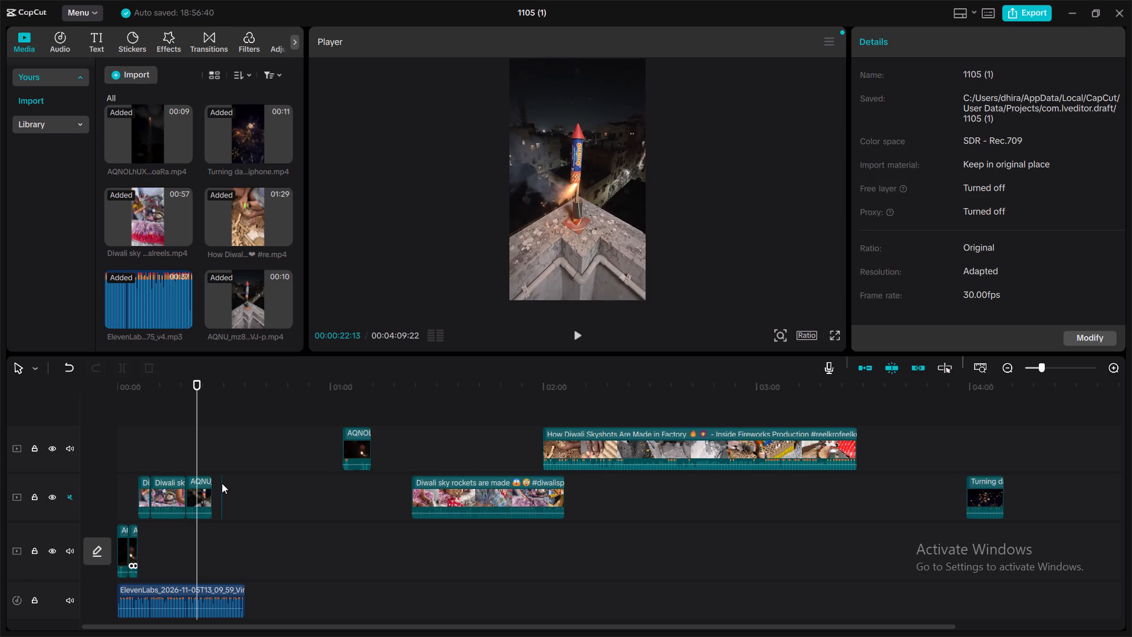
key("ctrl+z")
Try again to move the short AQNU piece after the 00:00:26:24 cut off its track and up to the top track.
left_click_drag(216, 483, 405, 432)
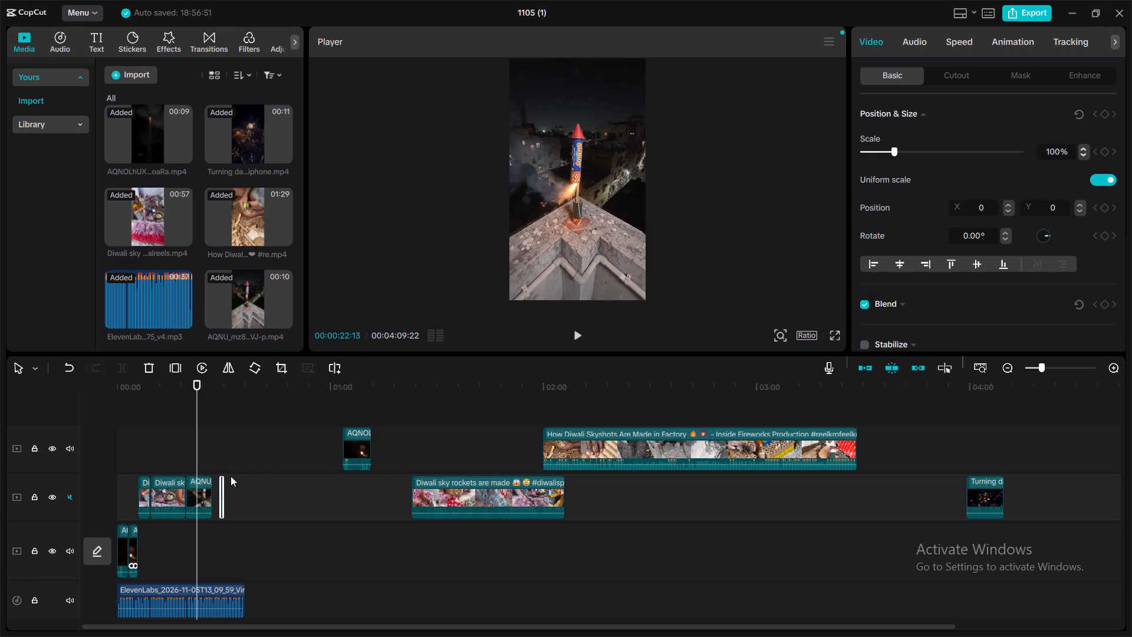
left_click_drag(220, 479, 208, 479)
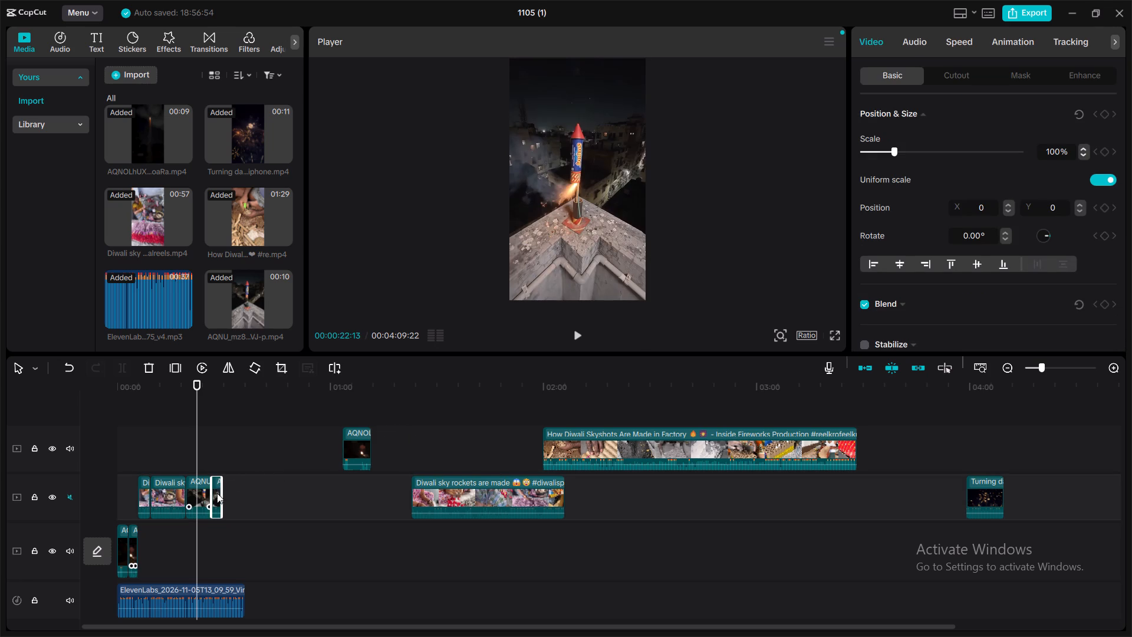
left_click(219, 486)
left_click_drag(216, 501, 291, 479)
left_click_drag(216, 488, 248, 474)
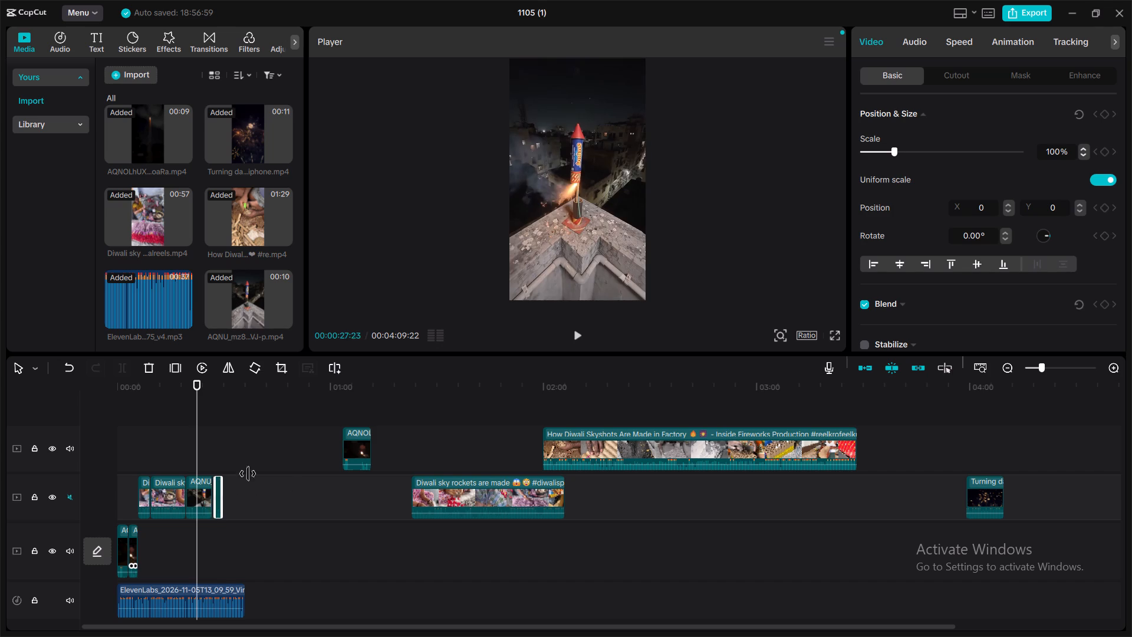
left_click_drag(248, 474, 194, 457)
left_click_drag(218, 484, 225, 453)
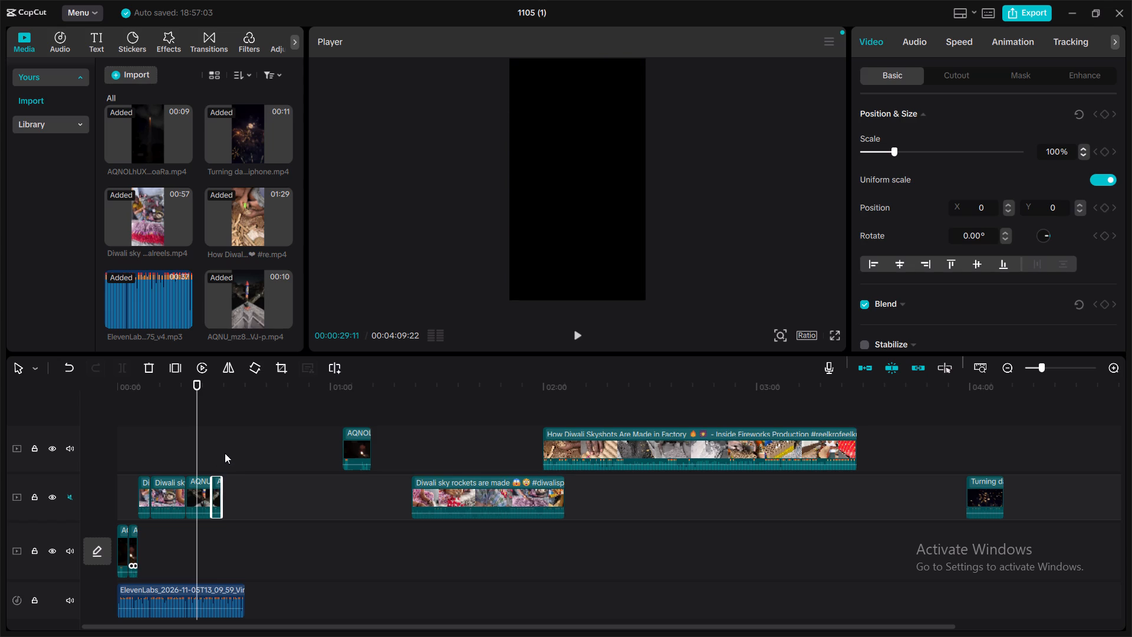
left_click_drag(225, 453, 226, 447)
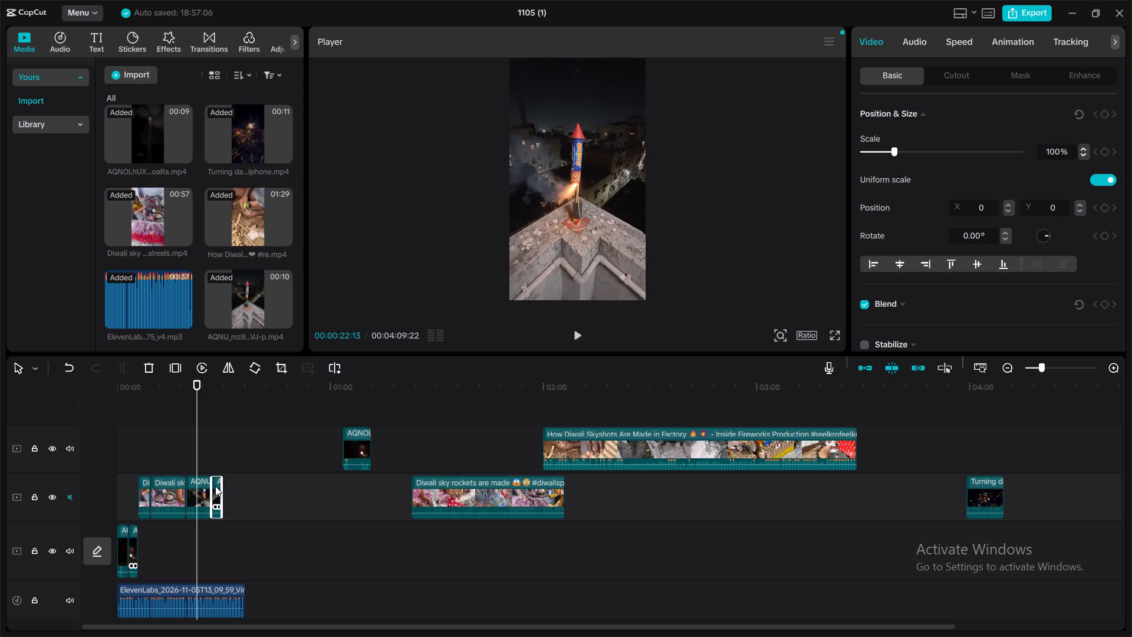
Trim the start of the AQNU piece after the cut until only a sliver at about 00:00:29 remains.
left_click_drag(215, 486, 239, 464)
left_click_drag(223, 487, 236, 494)
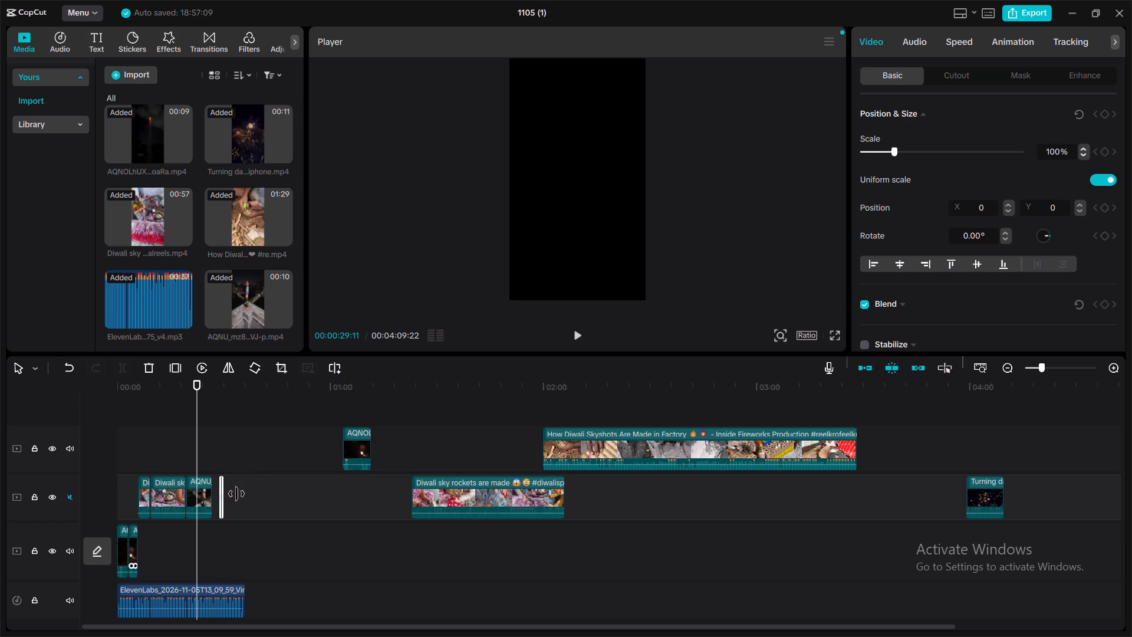
left_click_drag(236, 494, 198, 505)
left_click(222, 491)
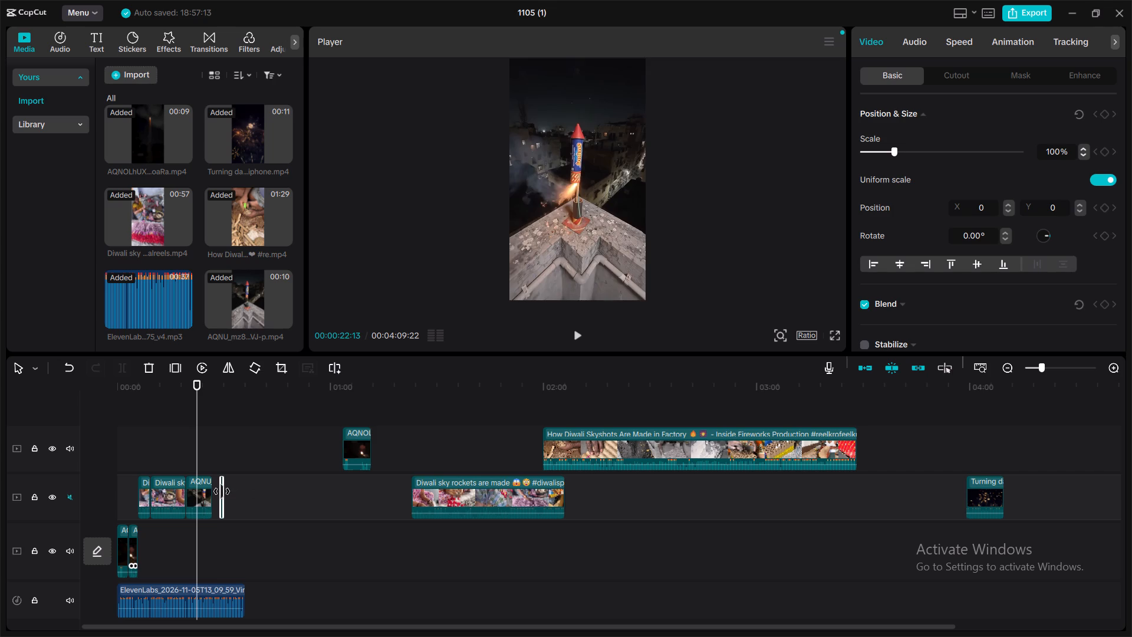
left_click_drag(222, 491, 255, 483)
Play the first AQNU segment against the voice-over, from just before its start through its end at 00:00:26:24.
left_click_drag(195, 422, 182, 423)
left_click(577, 330)
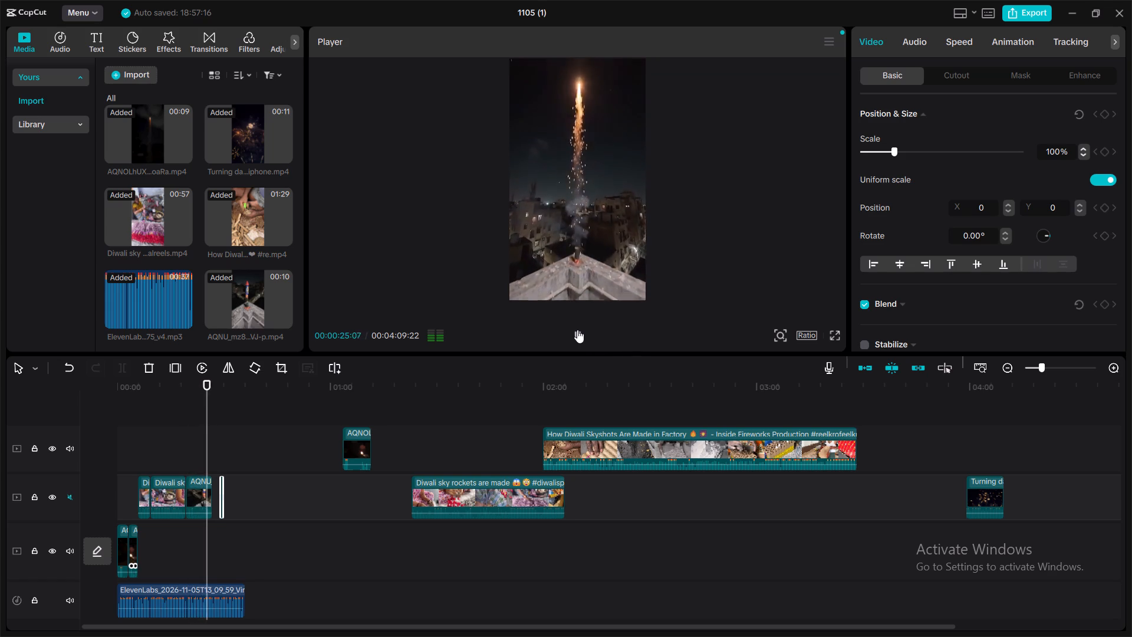
left_click(577, 330)
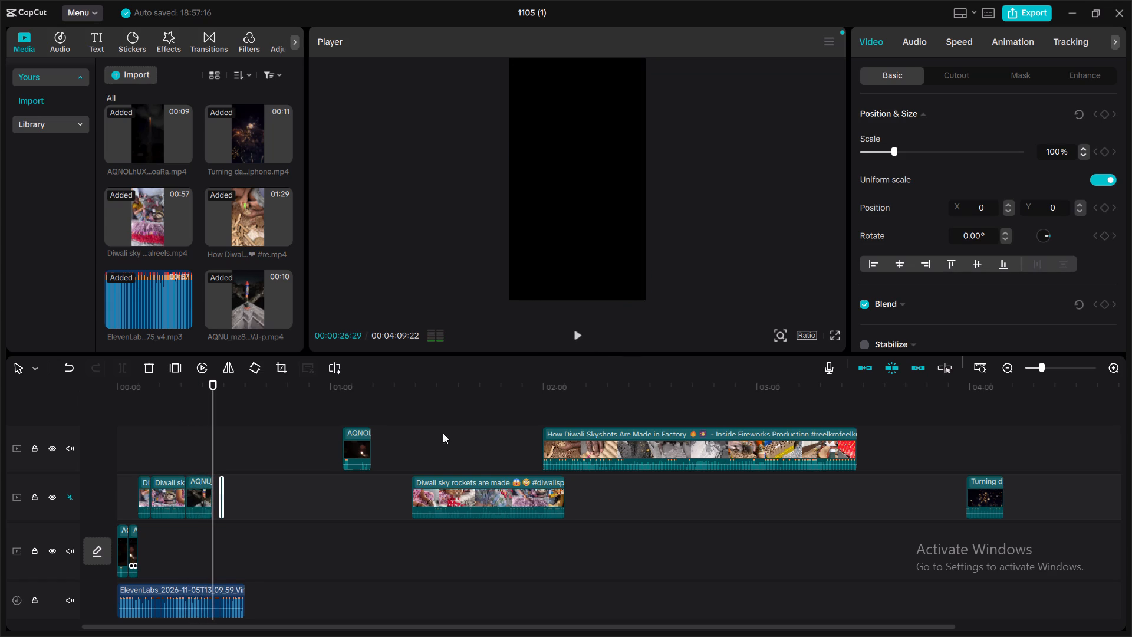
Delete the leftover AQNU piece that follows the 00:00:26:24 cut on the middle video track.
left_click(221, 484)
left_click_drag(221, 484, 207, 487)
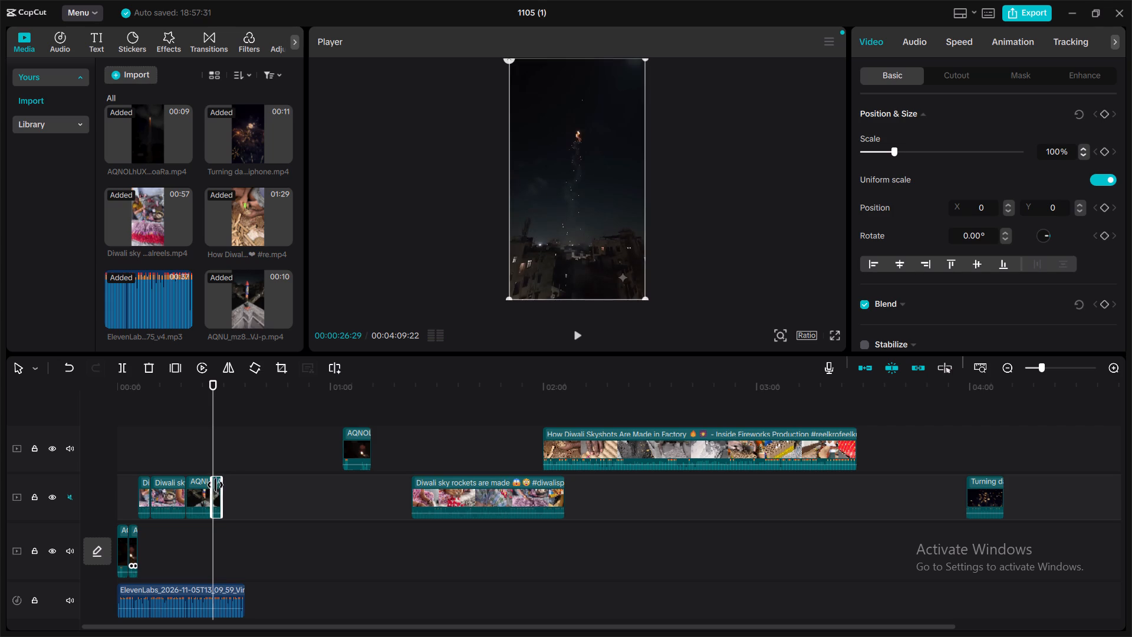
key("BackSpace")
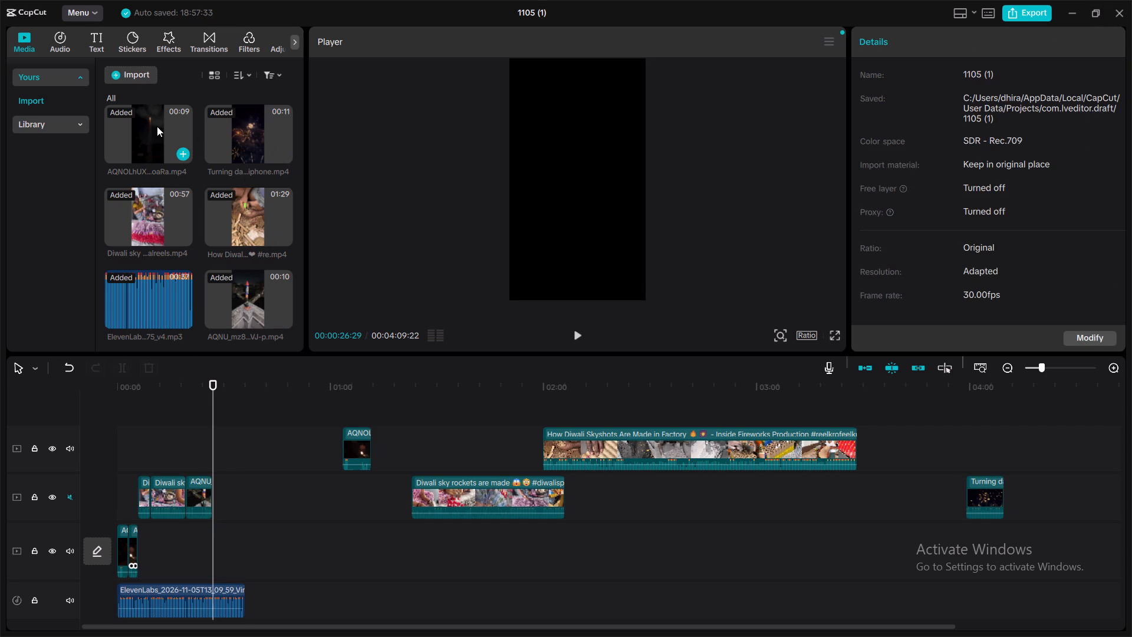
Add the AQNOL clip from the imported media to the middle video track, a short gap after the AQNU segment.
left_click_drag(155, 127, 239, 504)
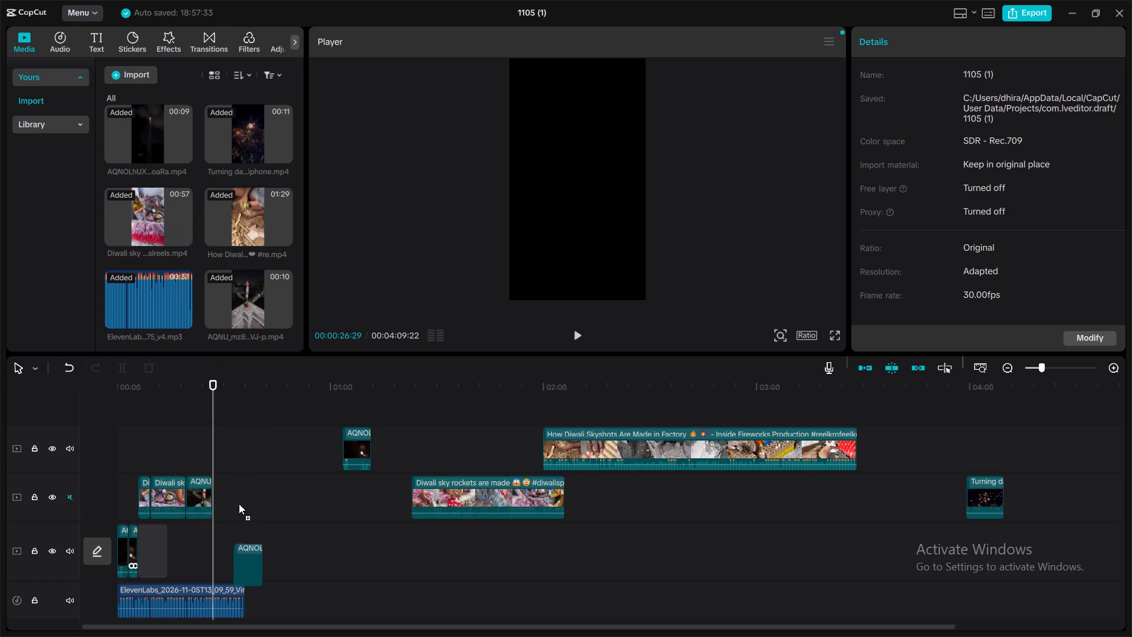
left_click_drag(239, 504, 236, 498)
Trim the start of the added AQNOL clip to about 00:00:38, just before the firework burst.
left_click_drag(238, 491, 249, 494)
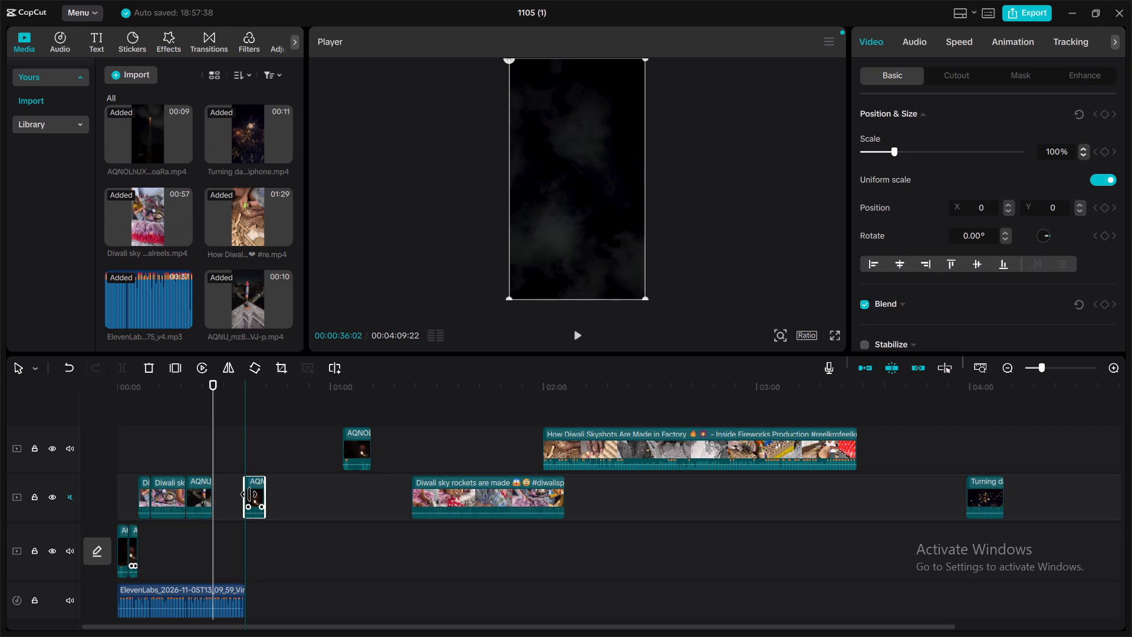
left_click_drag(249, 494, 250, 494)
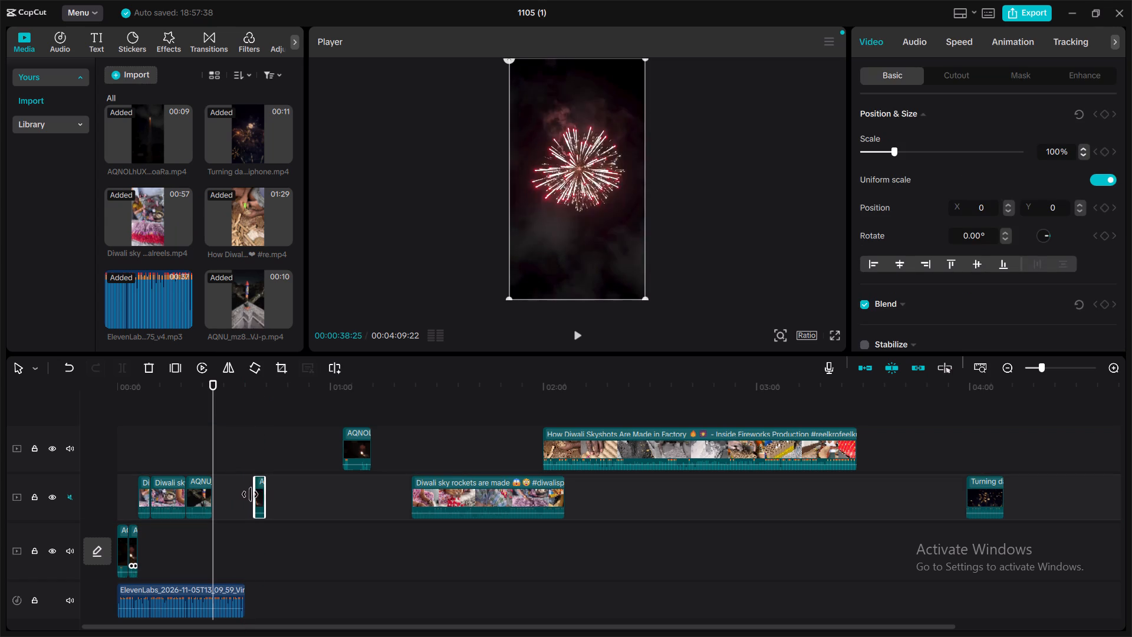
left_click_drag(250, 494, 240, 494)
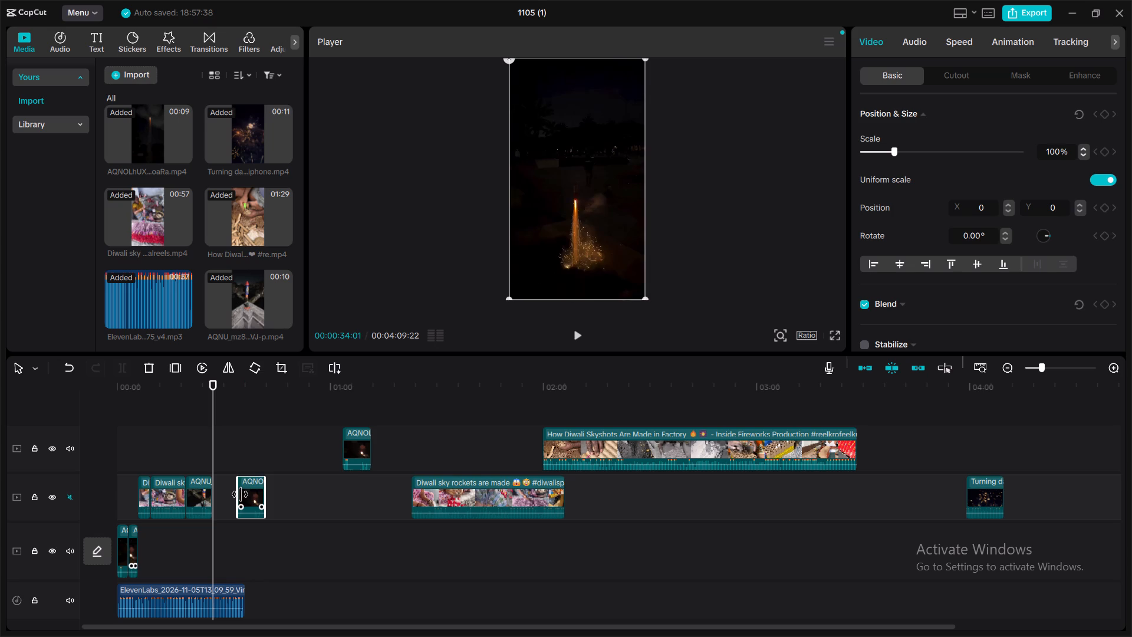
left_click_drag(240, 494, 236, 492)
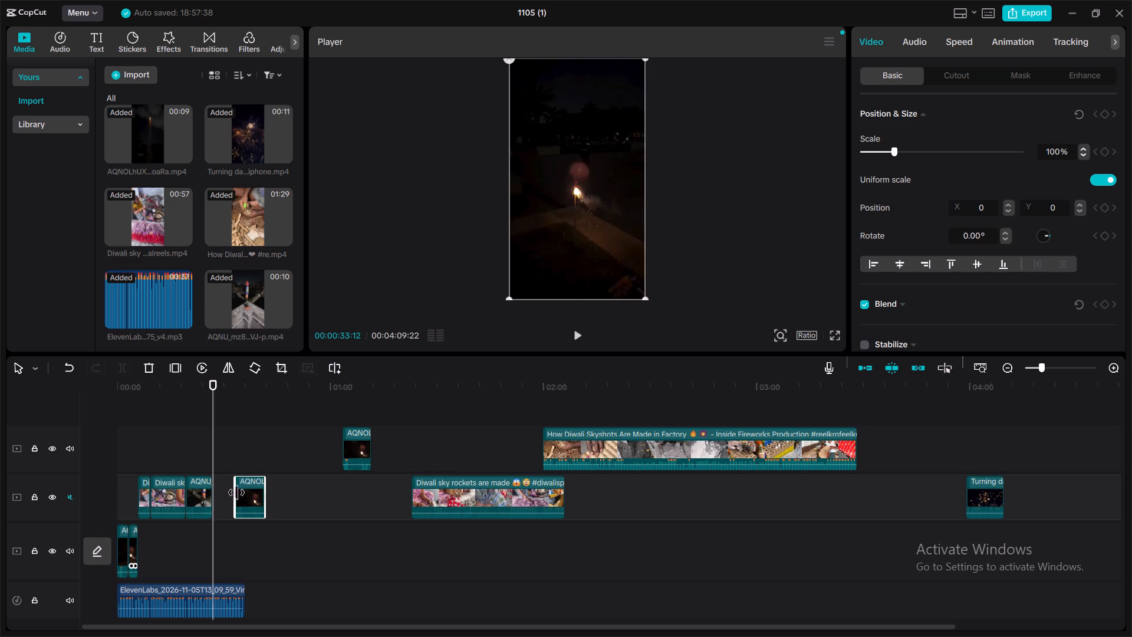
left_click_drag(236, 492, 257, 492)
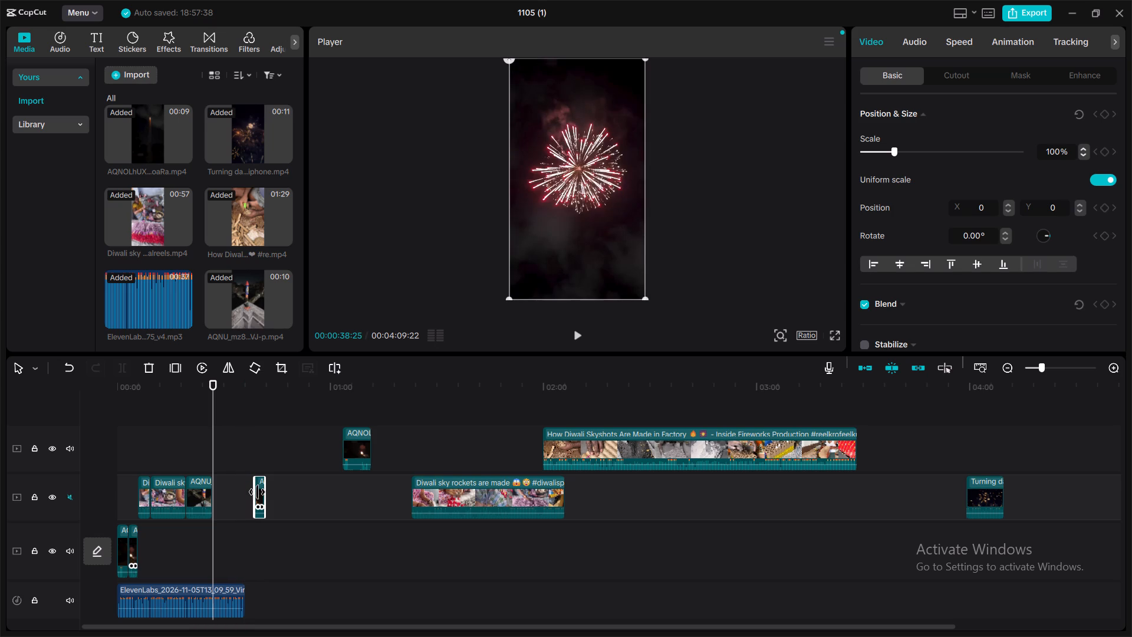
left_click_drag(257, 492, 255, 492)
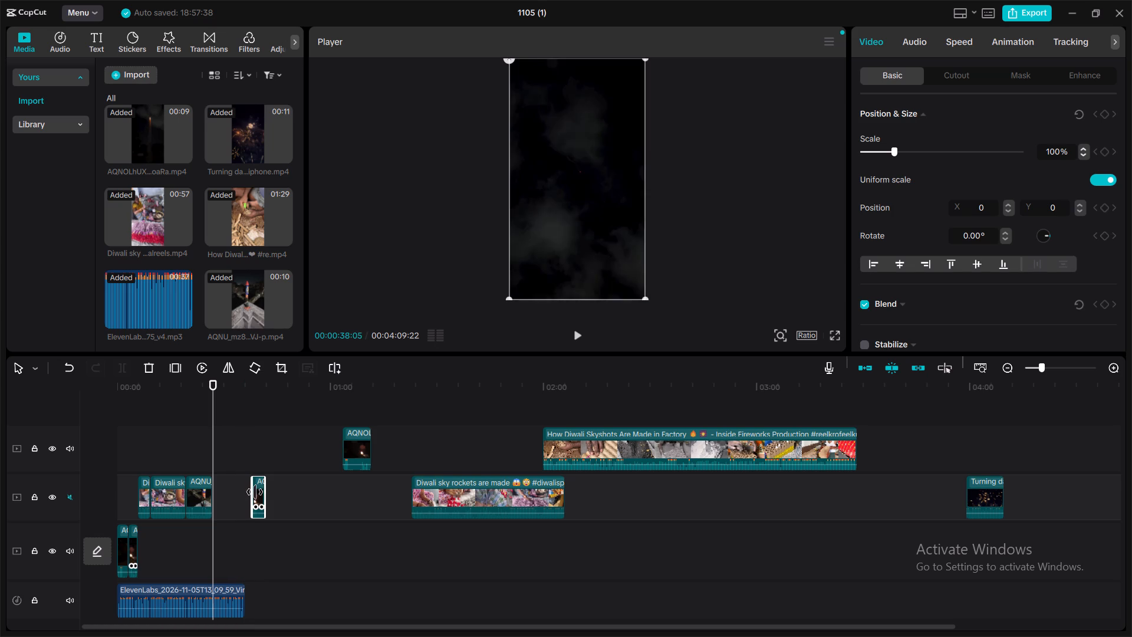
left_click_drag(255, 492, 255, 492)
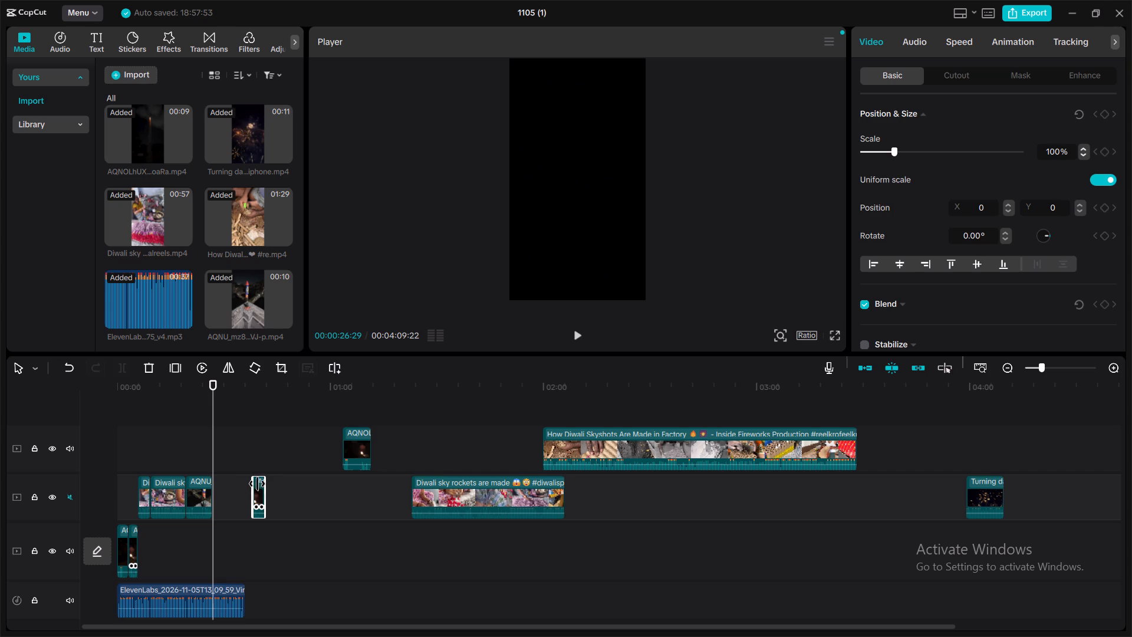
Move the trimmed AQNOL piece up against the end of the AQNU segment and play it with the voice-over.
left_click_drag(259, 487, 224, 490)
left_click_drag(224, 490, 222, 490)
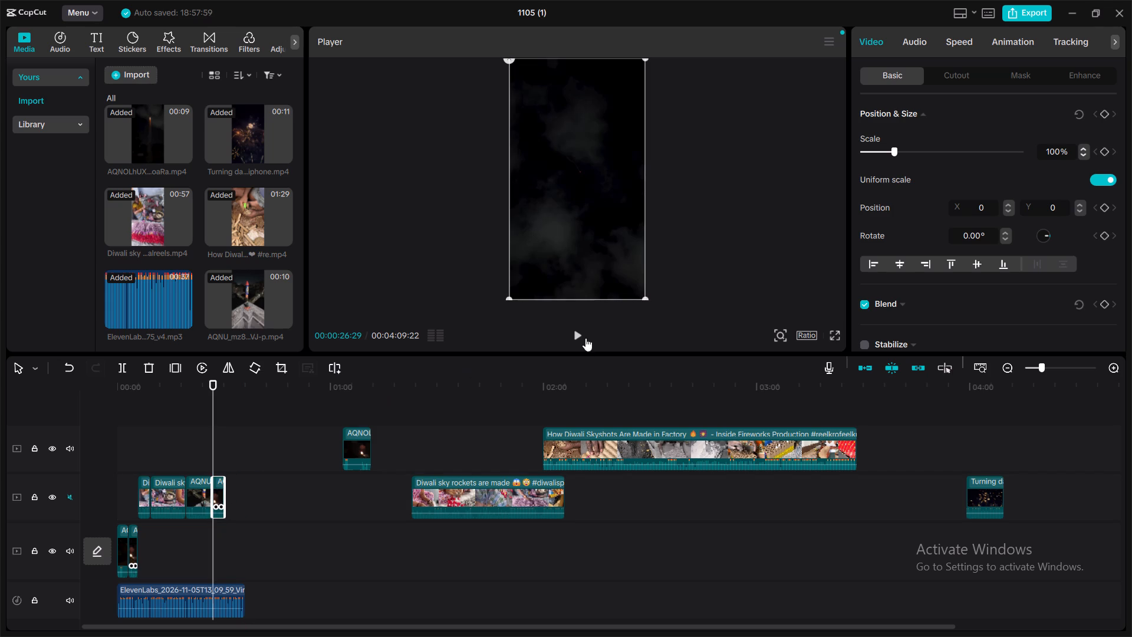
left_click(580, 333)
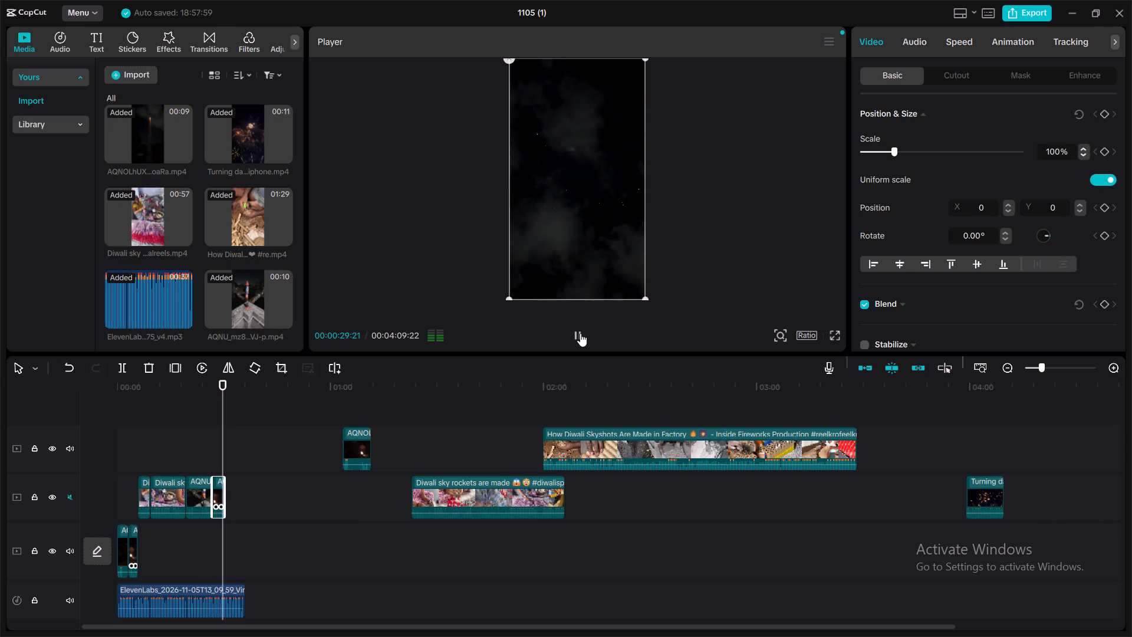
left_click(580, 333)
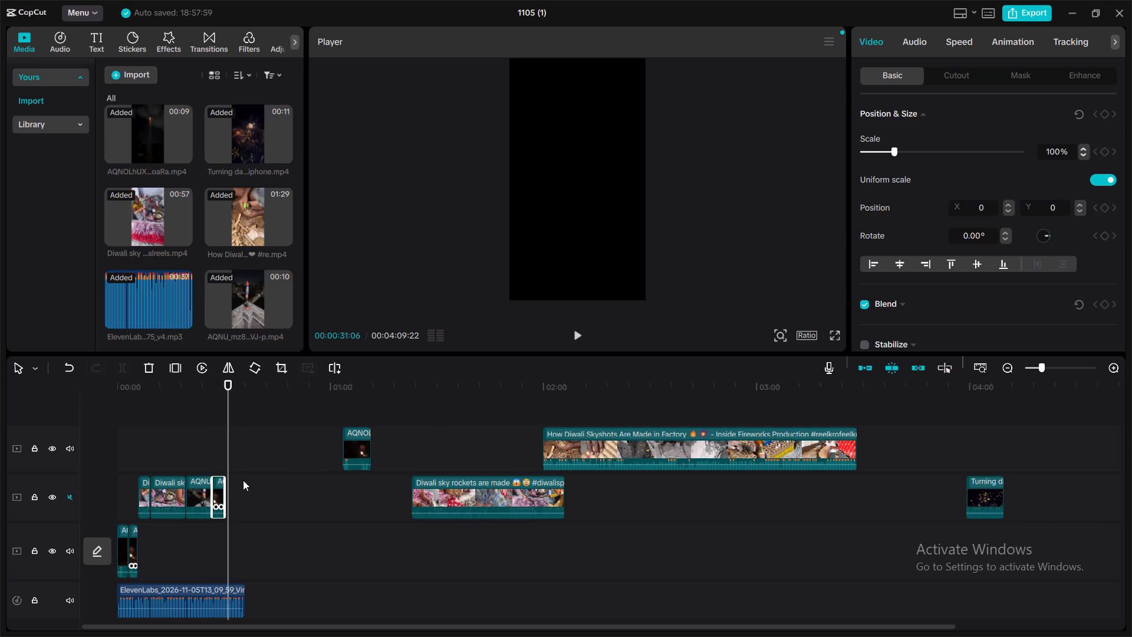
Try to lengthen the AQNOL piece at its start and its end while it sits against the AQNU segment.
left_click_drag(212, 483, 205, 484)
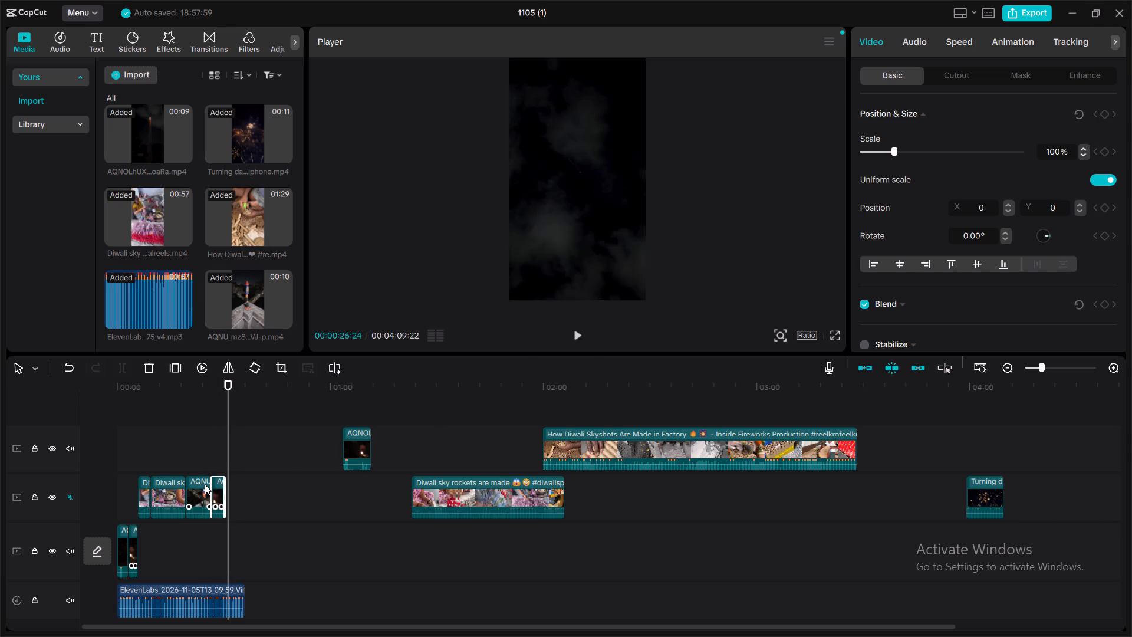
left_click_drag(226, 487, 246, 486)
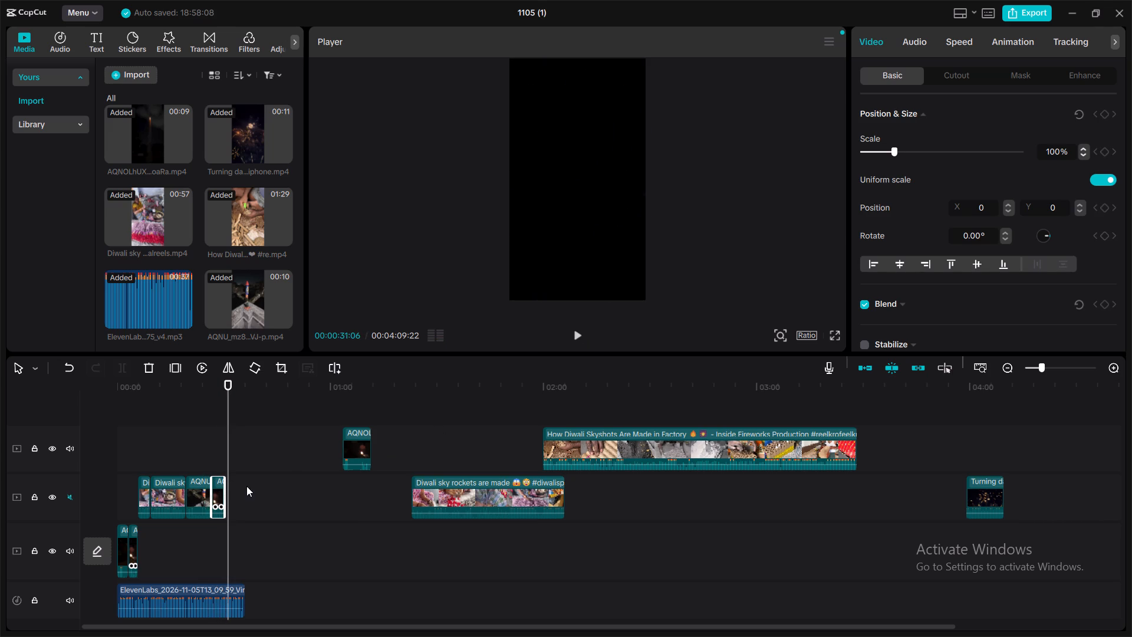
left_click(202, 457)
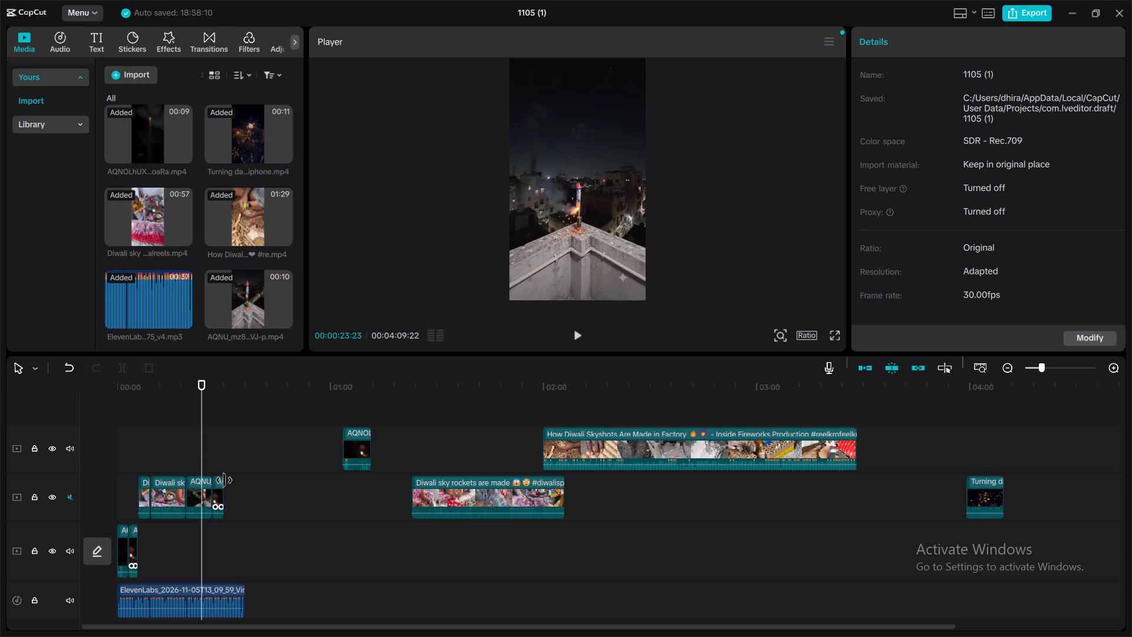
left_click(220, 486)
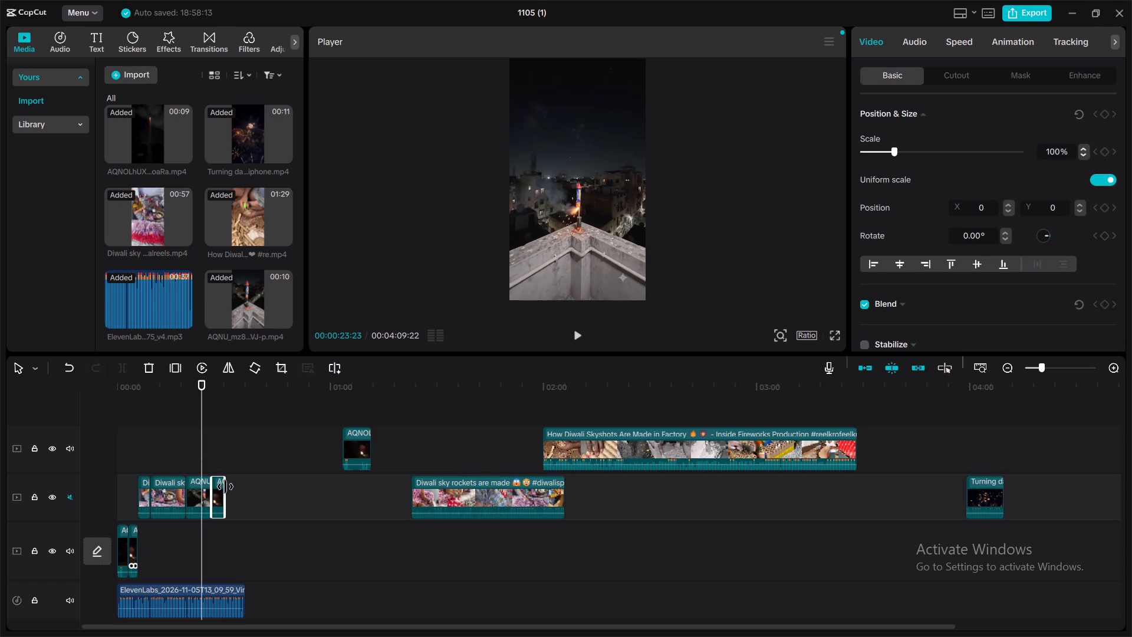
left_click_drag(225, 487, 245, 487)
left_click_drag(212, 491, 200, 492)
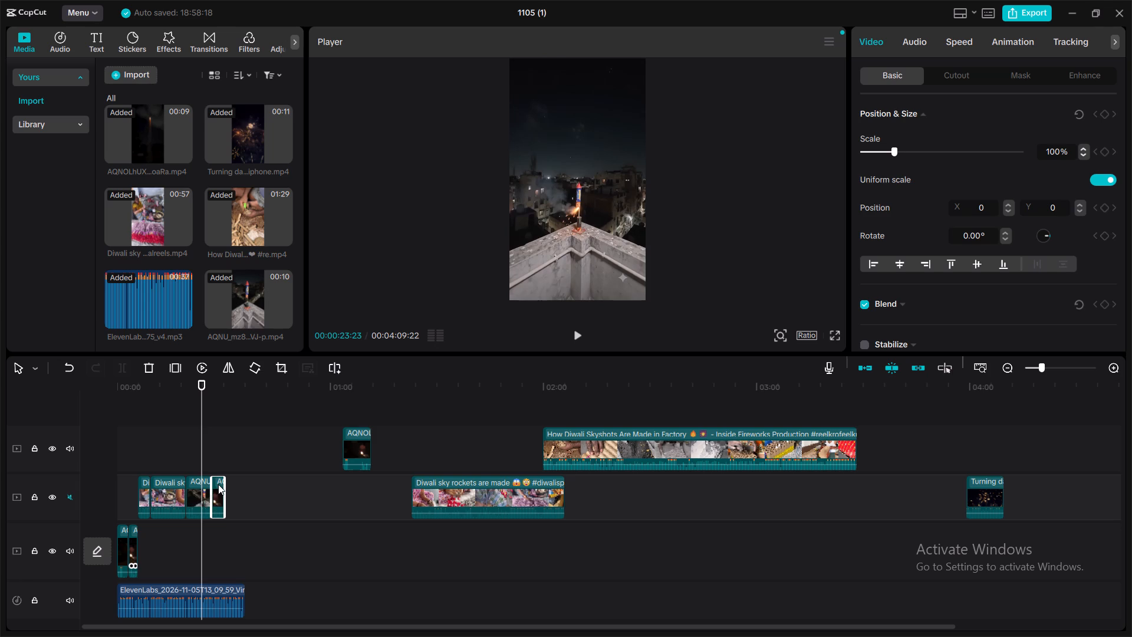
Extend the AQNOL piece's start back to include the rocket's ascent, and place it directly after the AQNU segment.
left_click(218, 484)
left_click_drag(218, 484, 246, 484)
left_click_drag(240, 485, 232, 487)
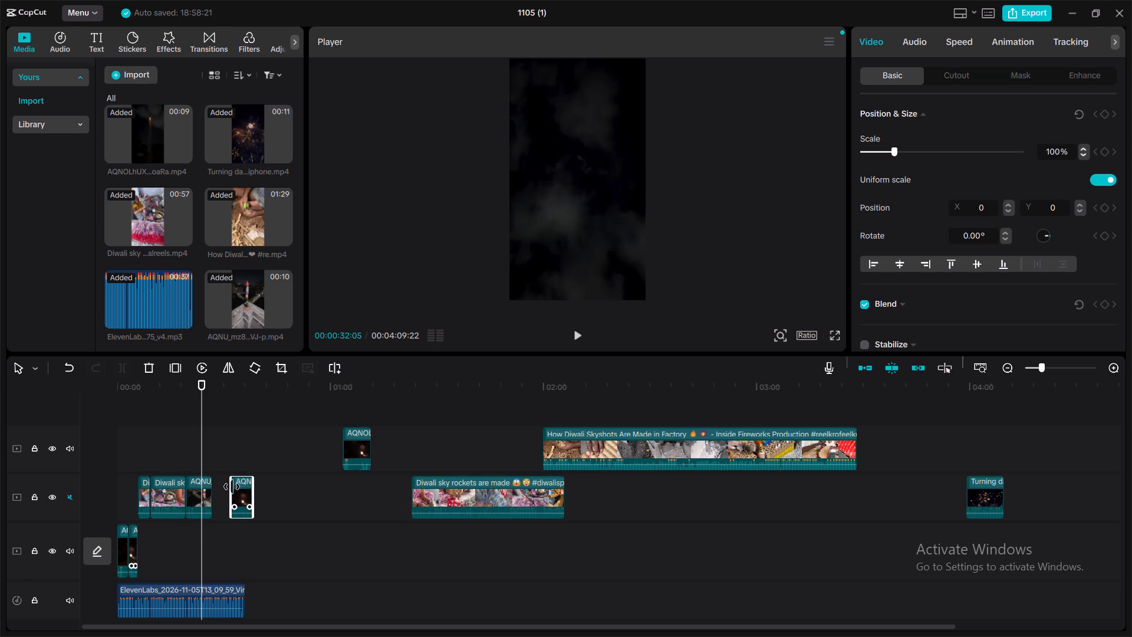
left_click_drag(232, 487, 229, 488)
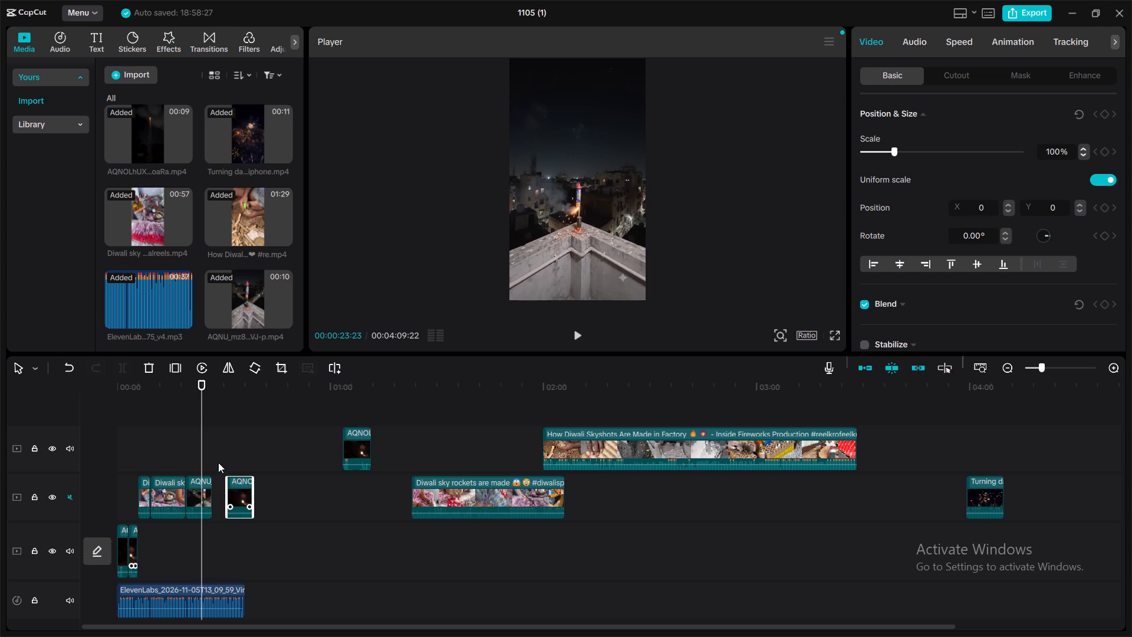
left_click_drag(237, 478, 226, 479)
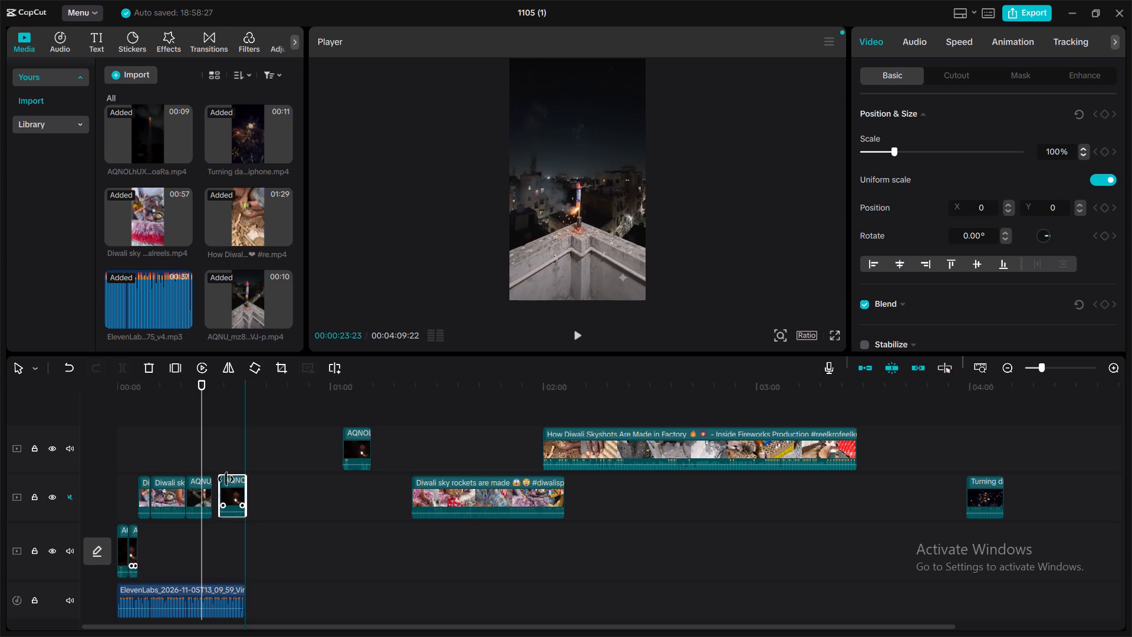
left_click_drag(226, 479, 224, 480)
Play the AQNOL piece against the voice-over from the 00:00:26:24 cut through its end.
left_click(213, 459)
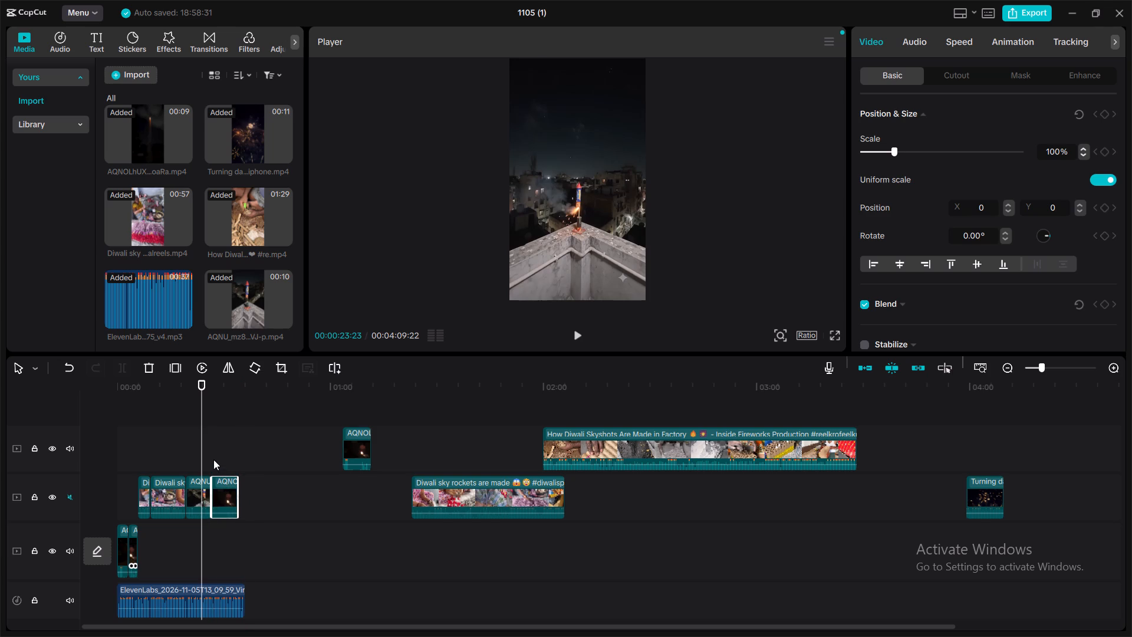
left_click(578, 336)
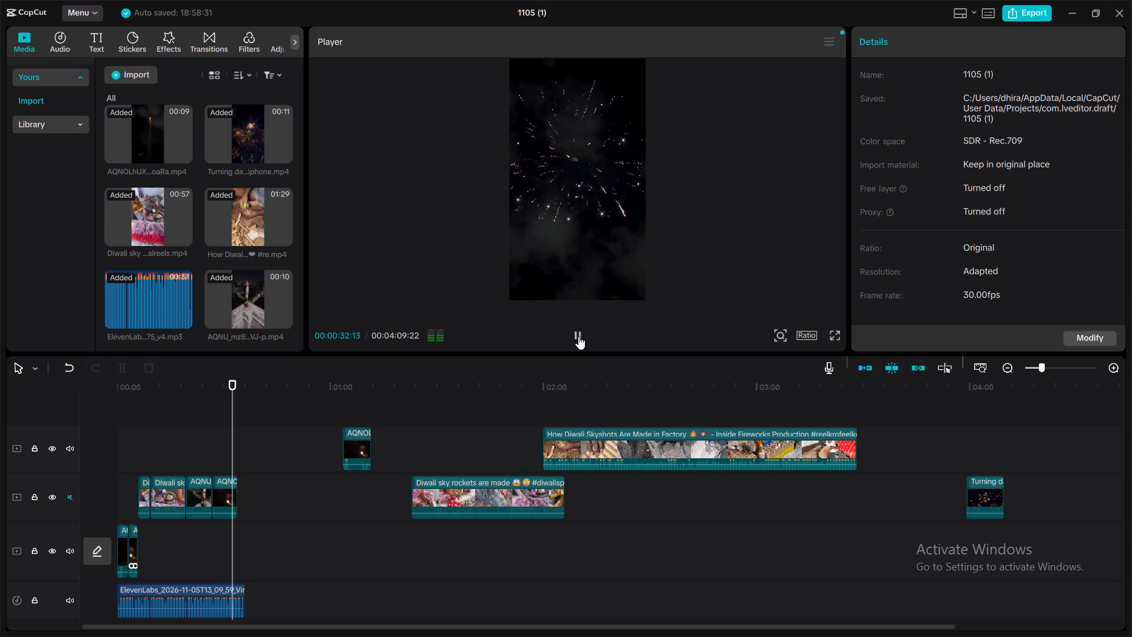
left_click(578, 336)
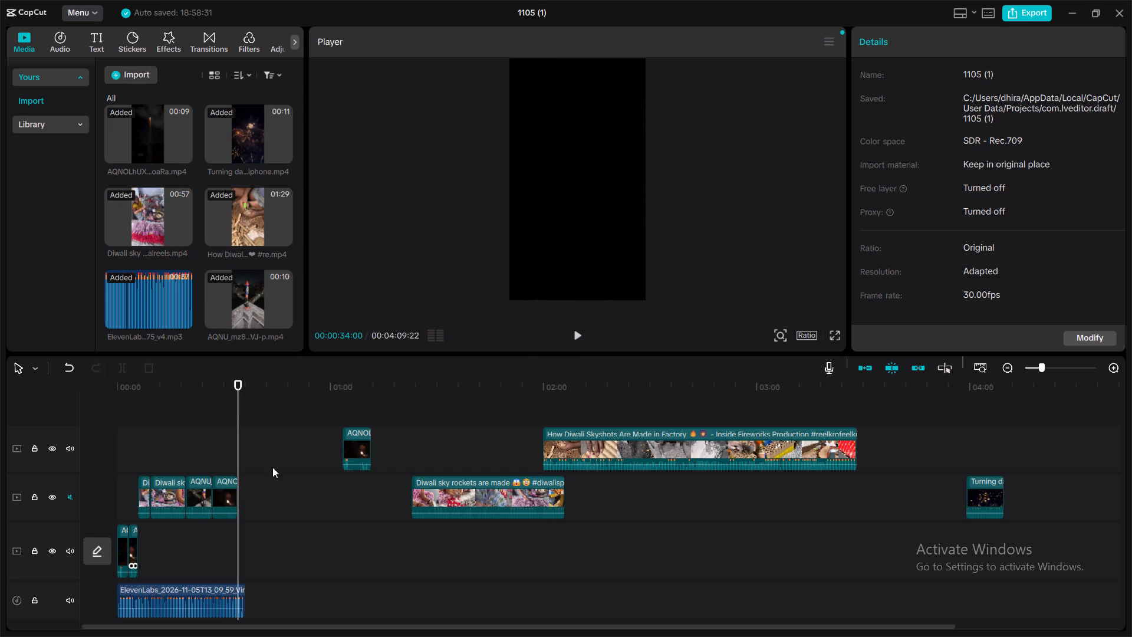
Replay the AQNOL piece from its start, stop at 00:00:32:00 as the burst spreads, and trim its end to that point.
left_click(224, 450)
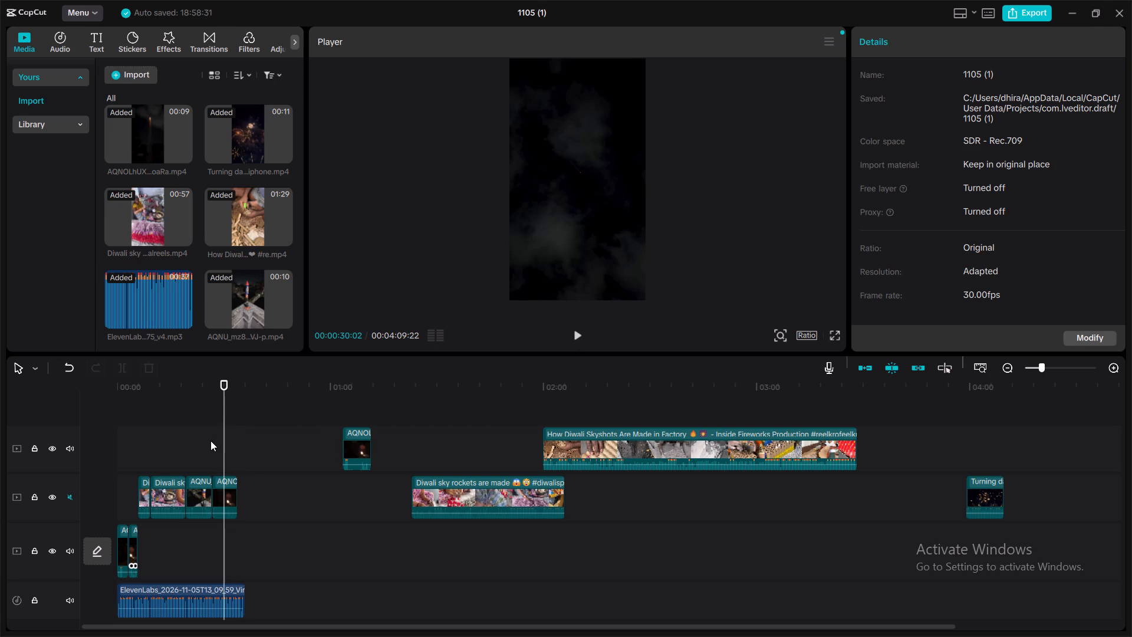
left_click(210, 441)
left_click(583, 333)
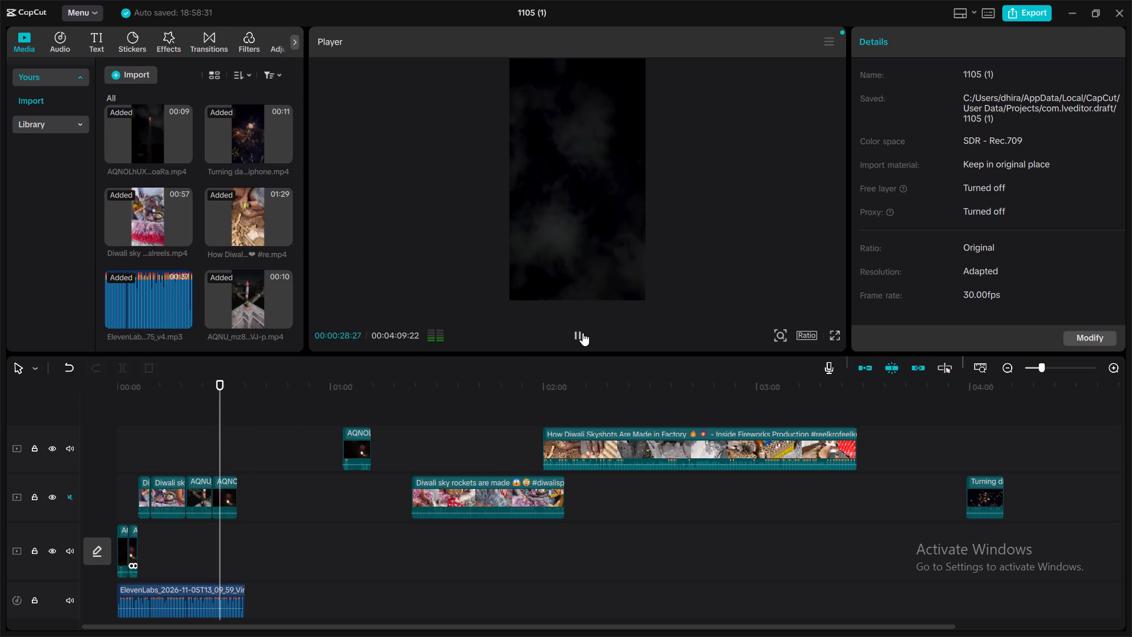
left_click(583, 333)
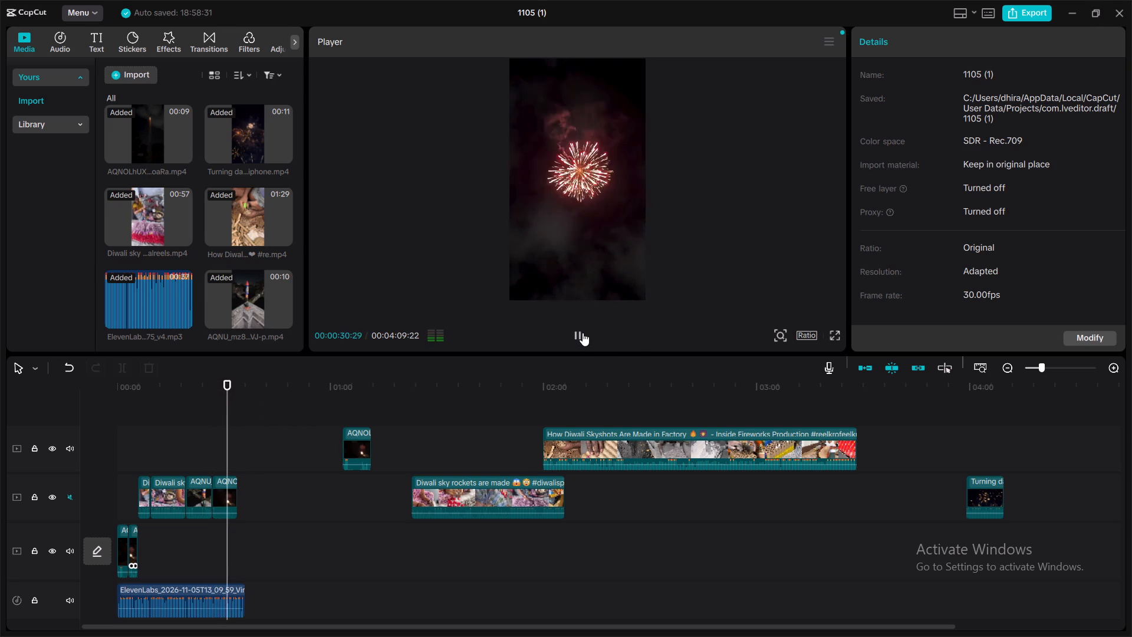
left_click(583, 333)
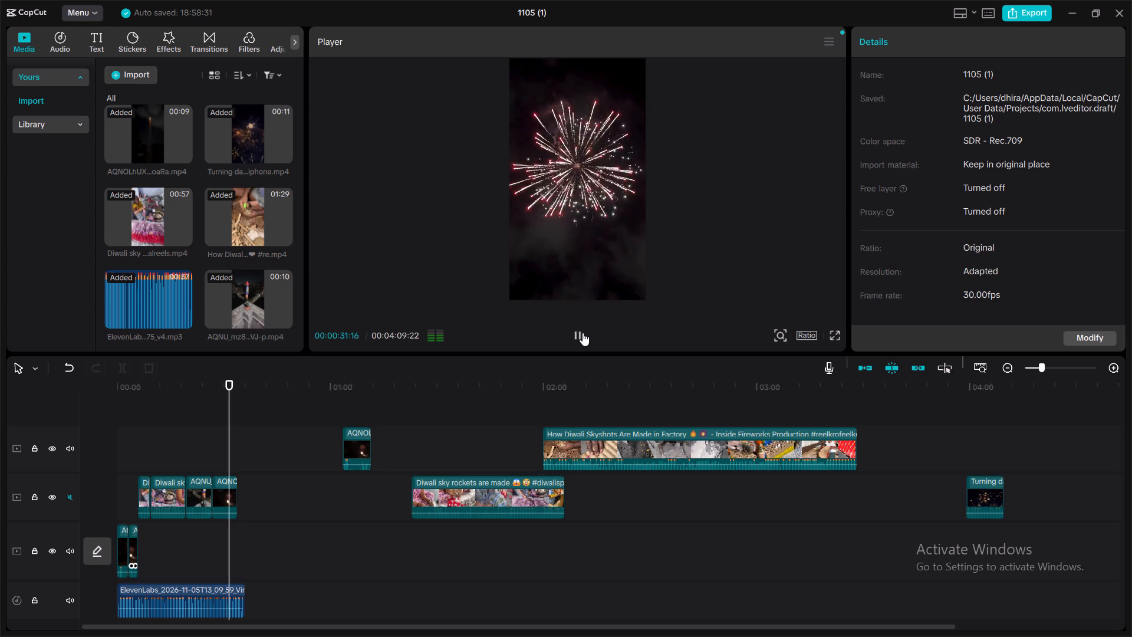
left_click(583, 333)
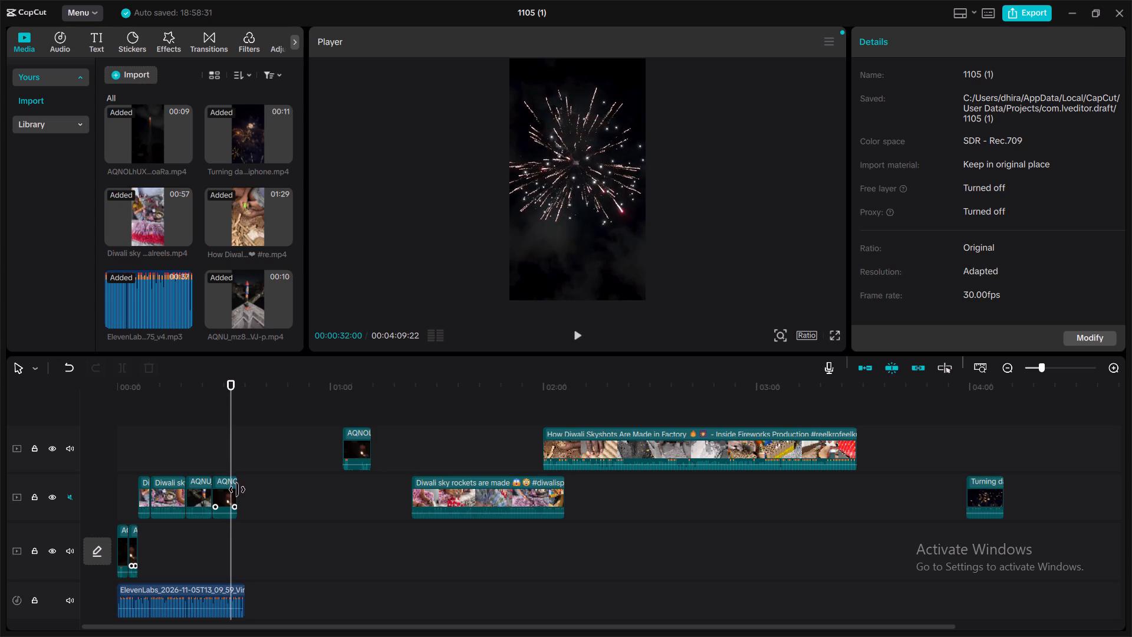
left_click_drag(237, 490, 231, 492)
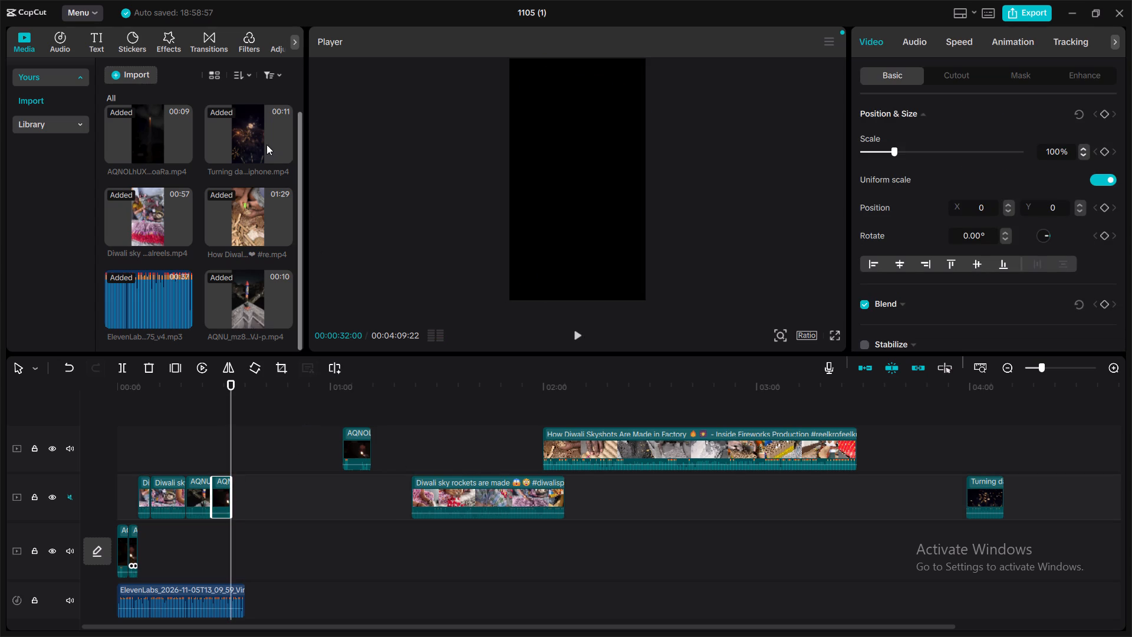
Add the Turning da...iphone.mp4 fireworks clip to the main footage track, directly after the AQNOL piece at 00:00:32:00.
left_click_drag(248, 139, 250, 529)
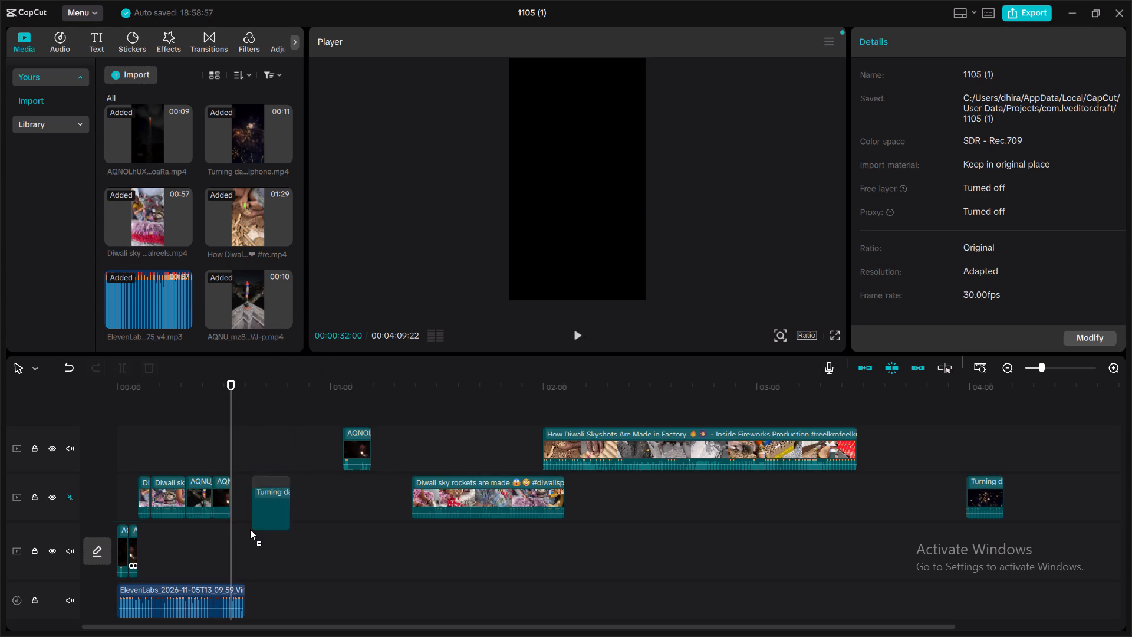
left_click_drag(250, 529, 245, 504)
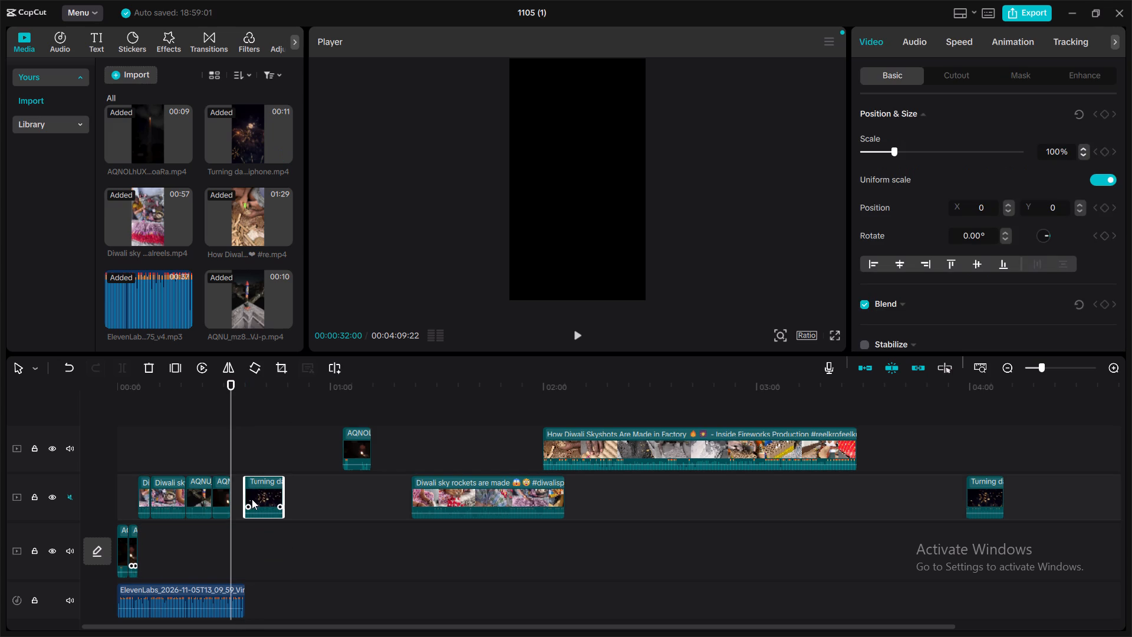
left_click_drag(261, 481, 247, 481)
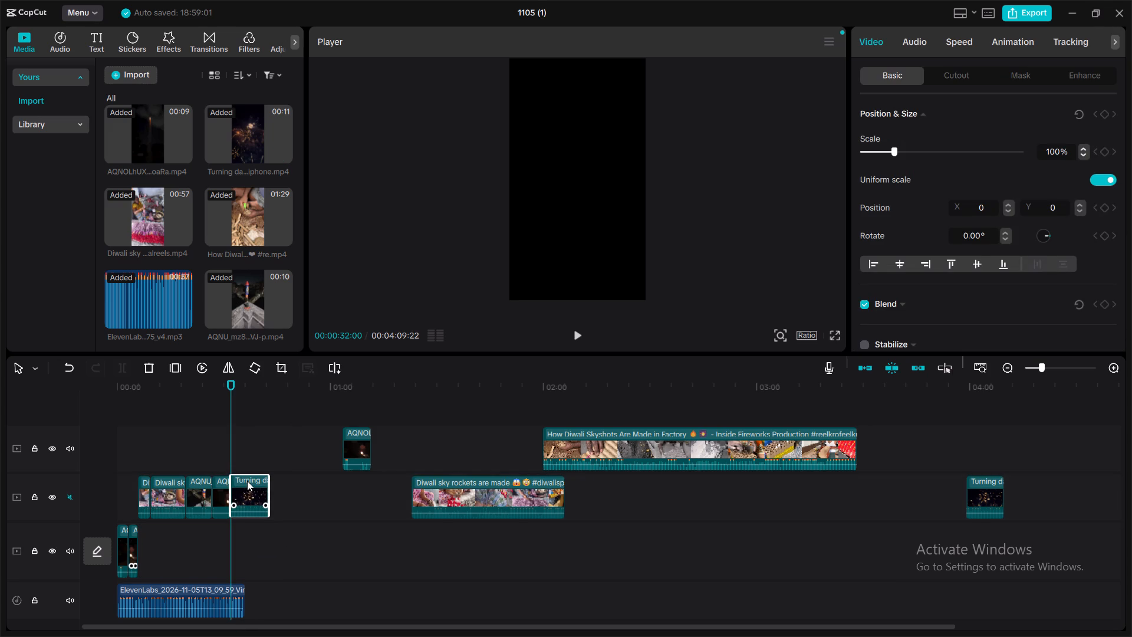
Play the new fireworks clip against the end of the voice-over and trim its end to 00:00:36:02.
left_click(578, 339)
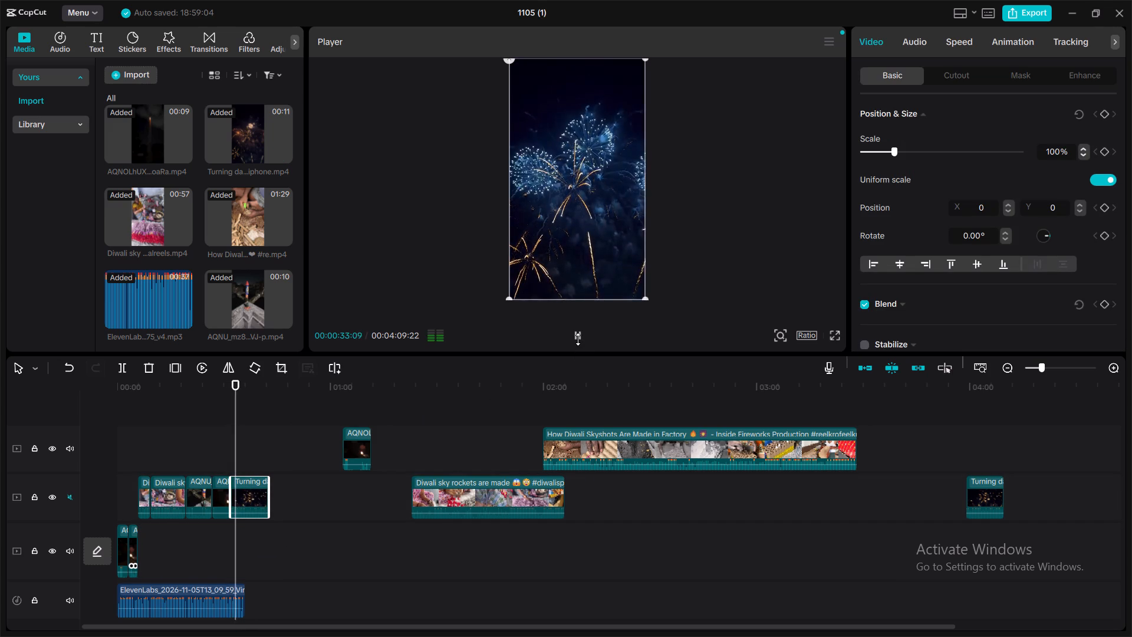
left_click(578, 339)
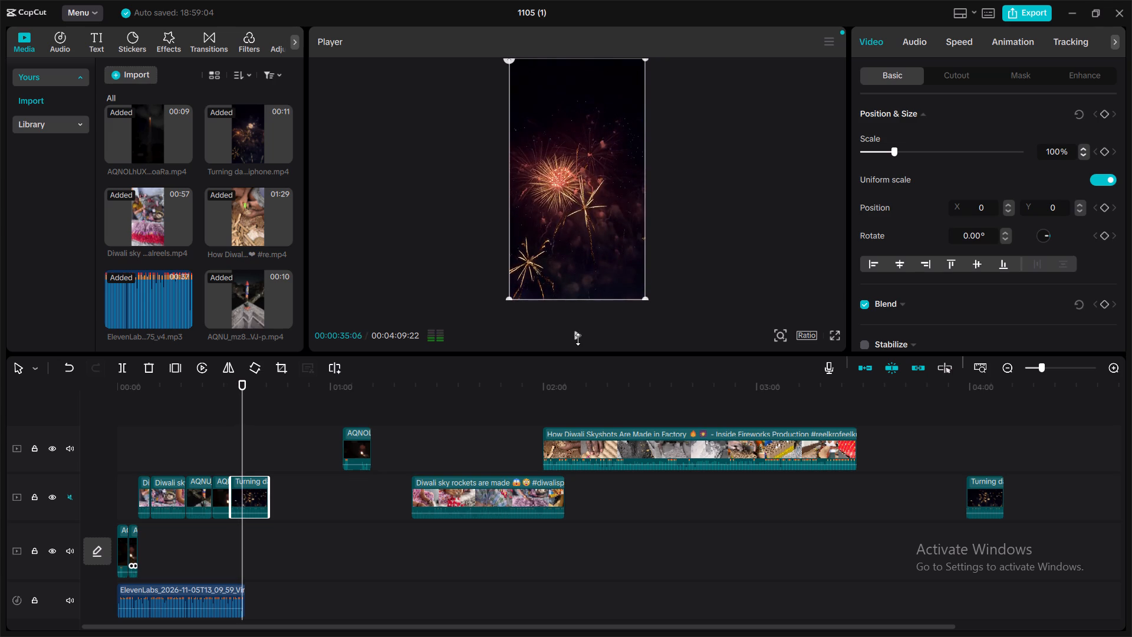
left_click(578, 339)
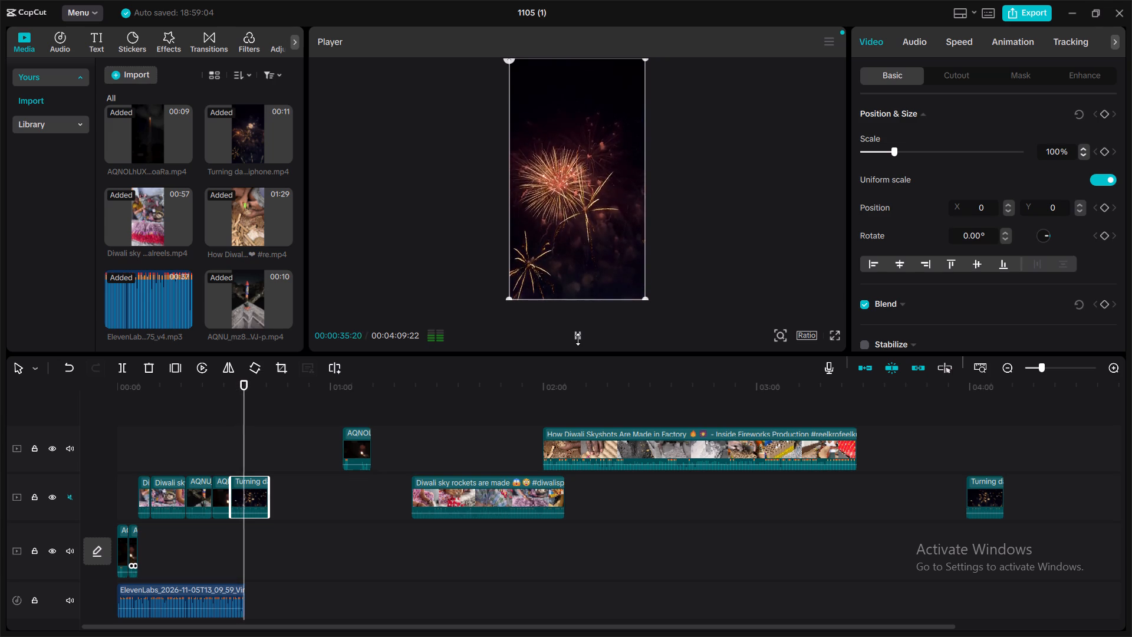
left_click(578, 339)
left_click(578, 339)
left_click(578, 339)
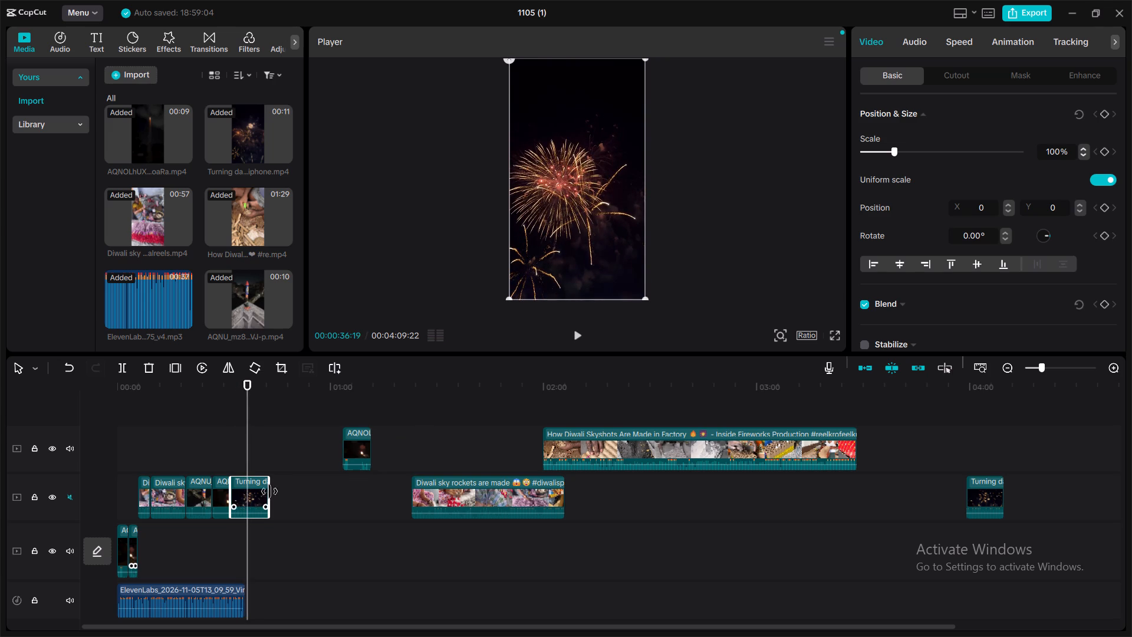
left_click_drag(268, 490, 264, 490)
left_click_drag(264, 490, 242, 494)
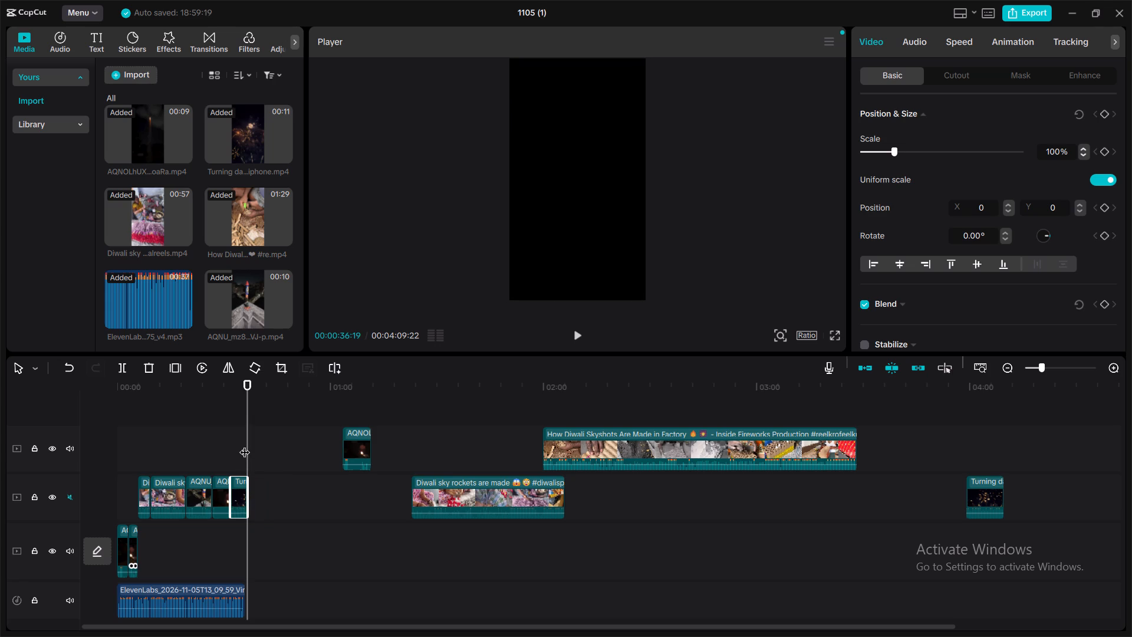
left_click(246, 441)
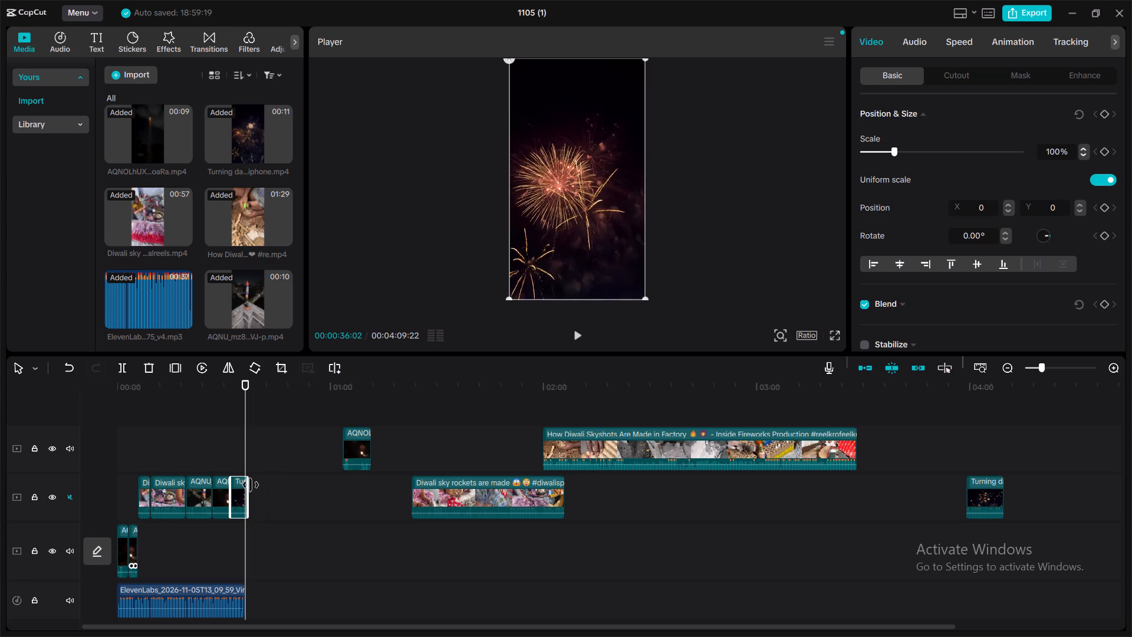
left_click(247, 490)
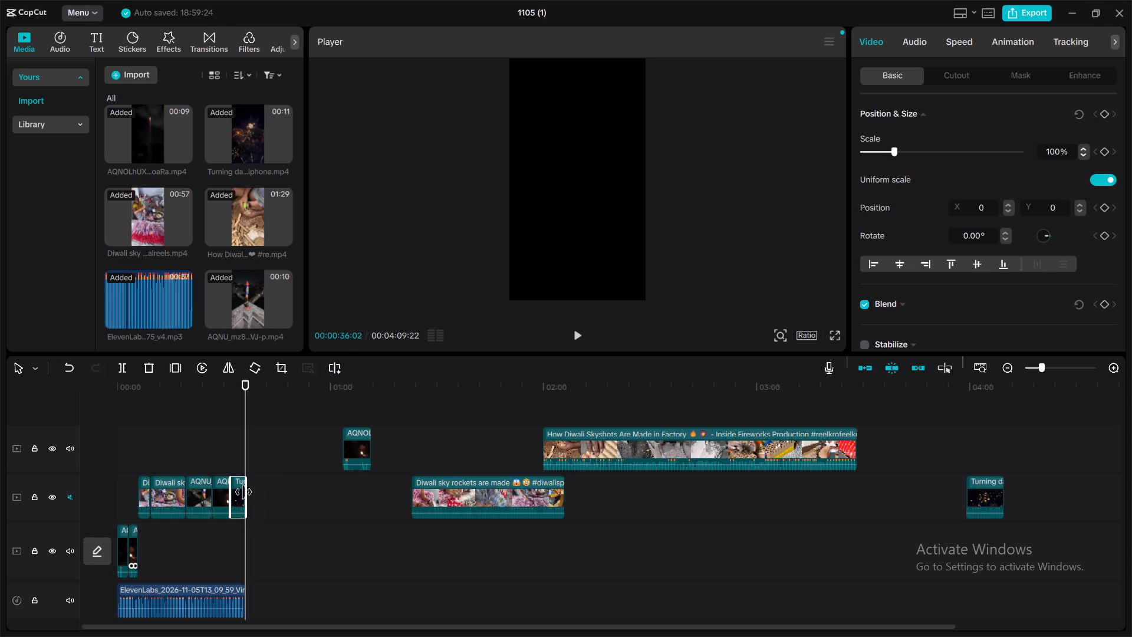
Return to the start of the timeline and delete the leftover AQNOL, Diwali sky rockets and How Diwali Skyshots clips beyond the voice-over.
left_click_drag(244, 448, 90, 444)
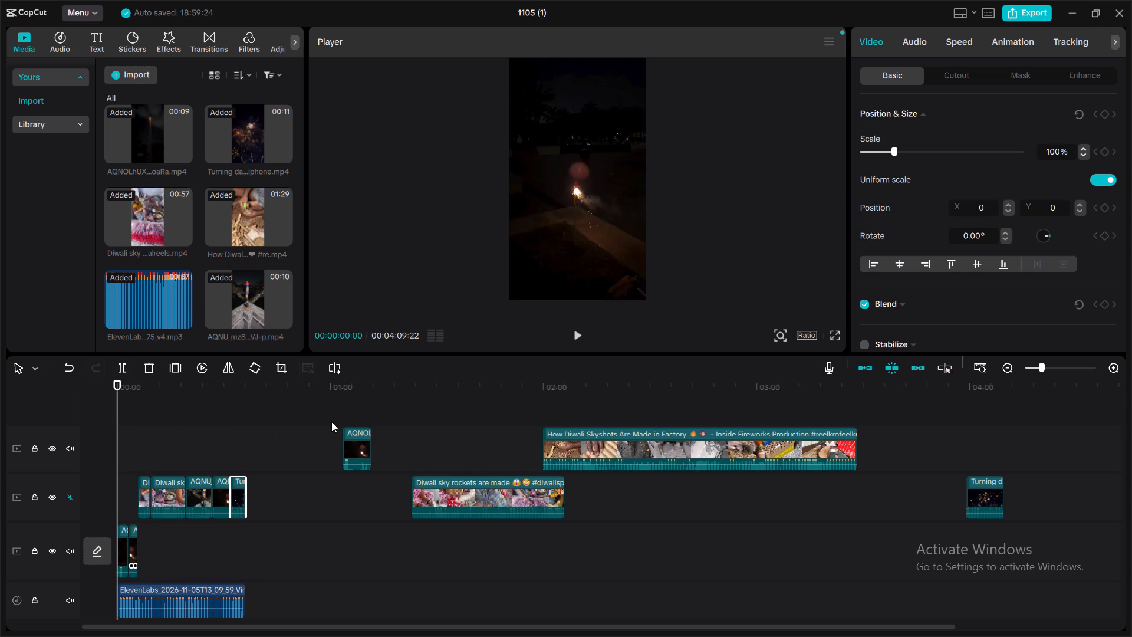
left_click_drag(335, 429, 674, 489)
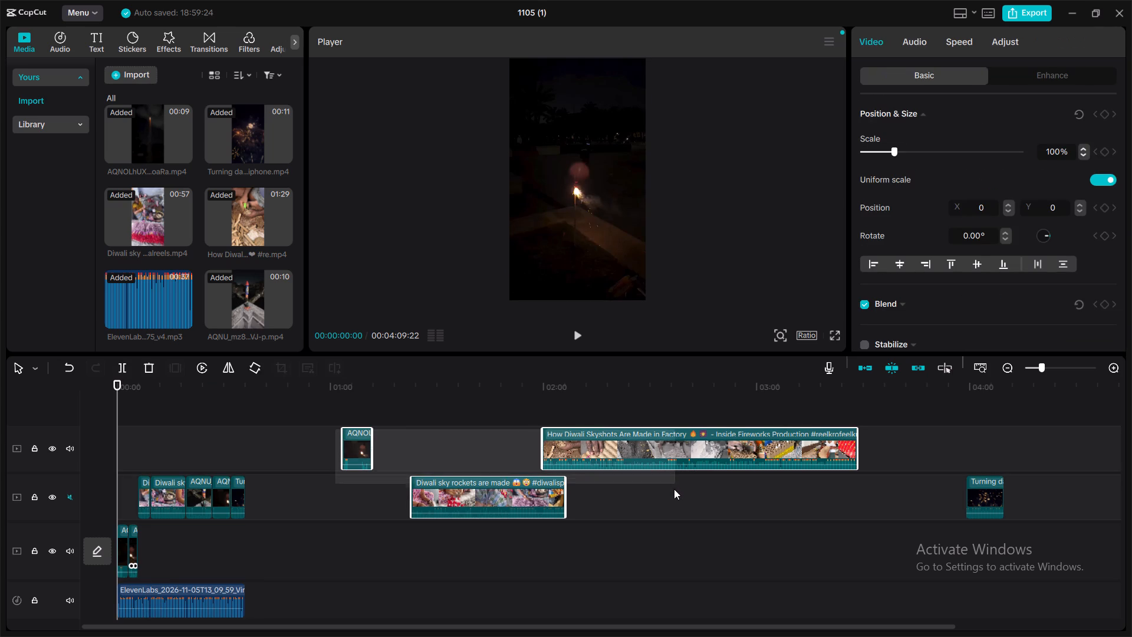
left_click_drag(674, 489, 674, 490)
key("BackSpace")
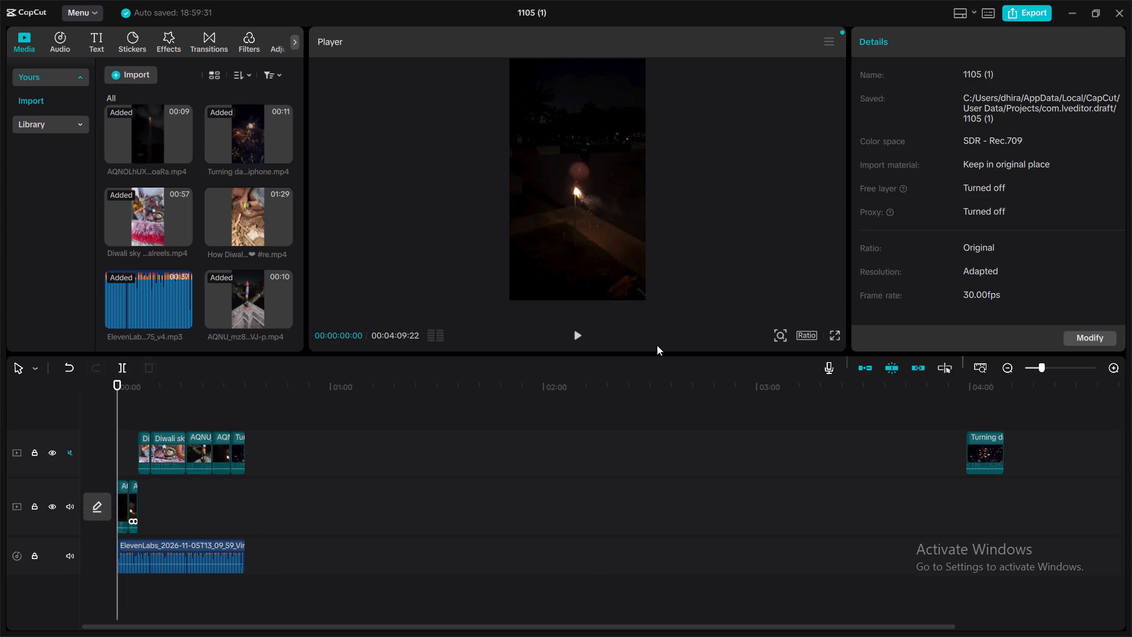
Play the assembled edit from 00:00:00:00 to review the footage against the voice-over.
left_click(577, 334)
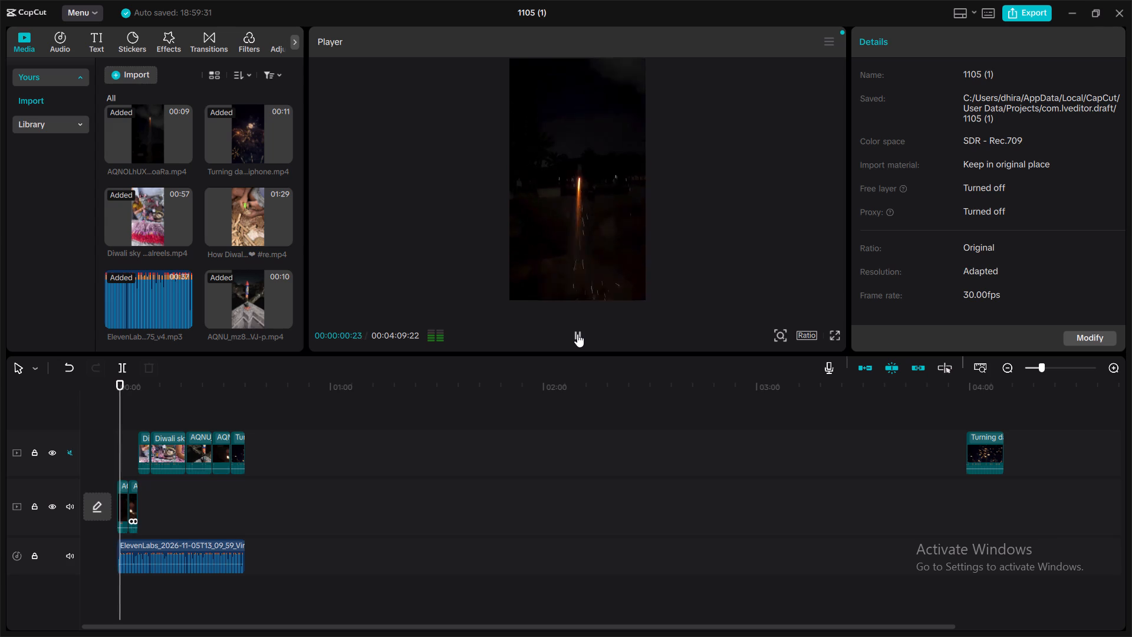
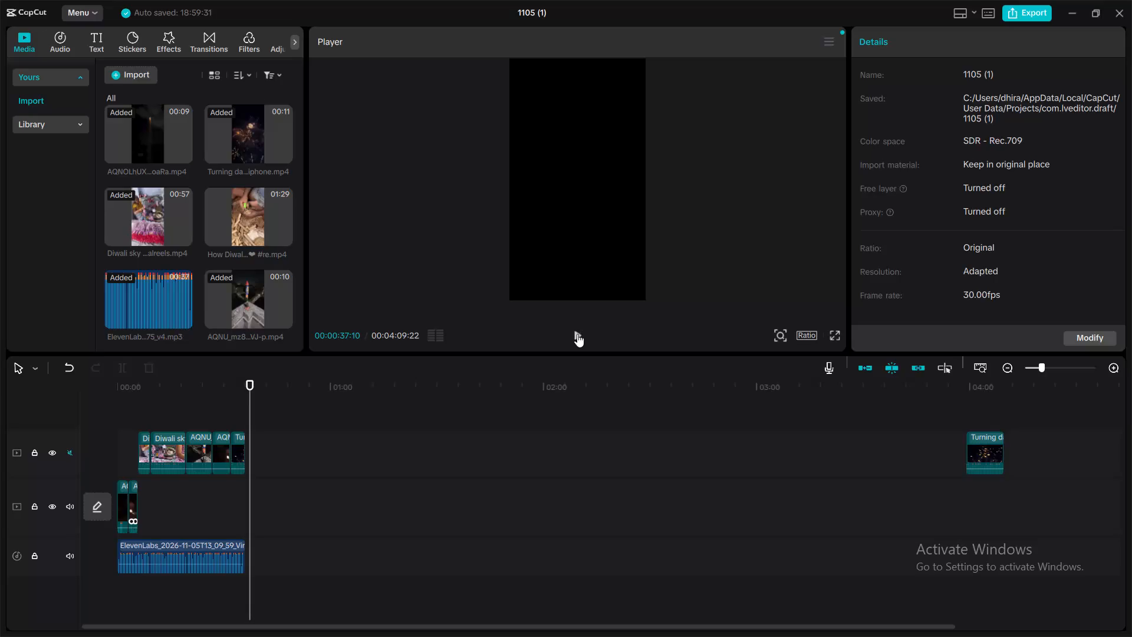
Export the edit as an mp4 video titled 1105 (1) to the Downloads folder, using 1080P, H.264 and 30fps.
left_click(1033, 10)
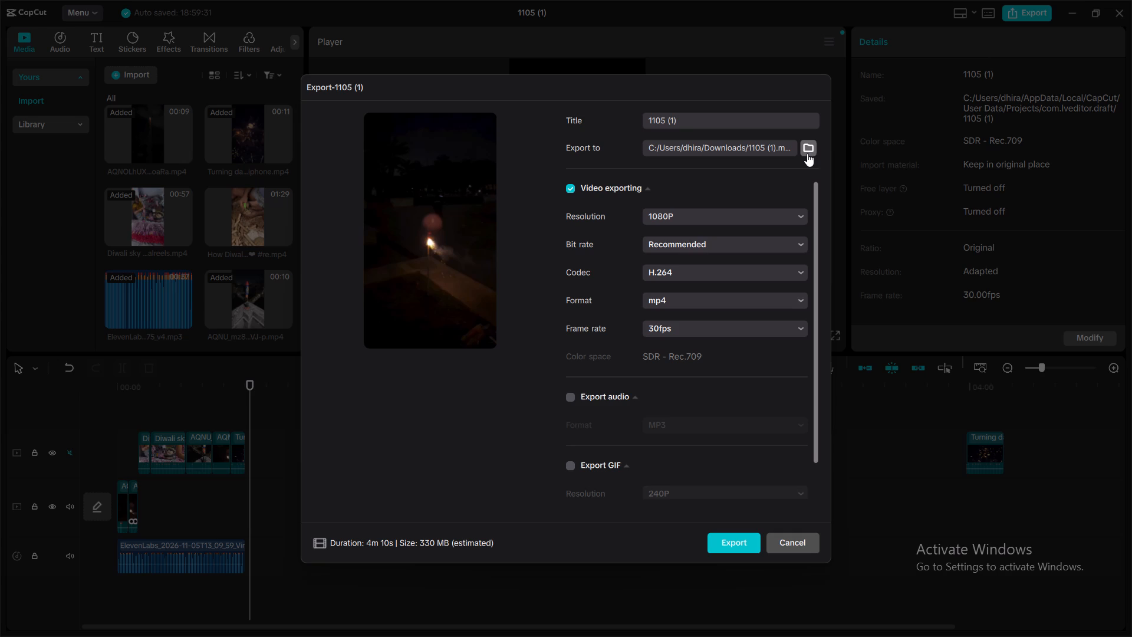
left_click(809, 147)
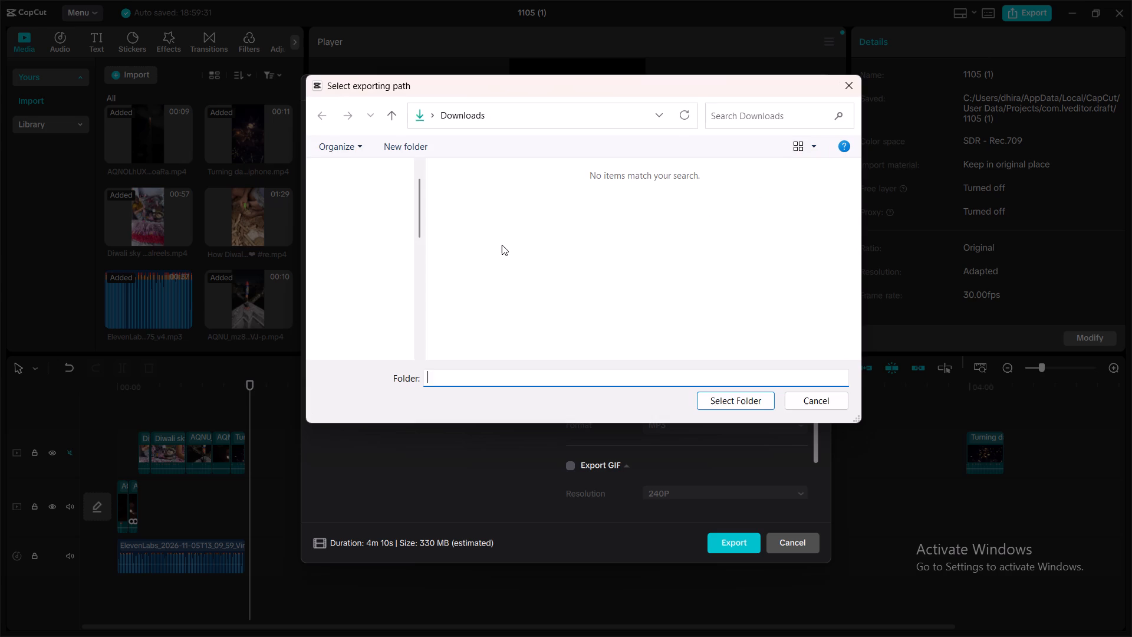
left_click(348, 355)
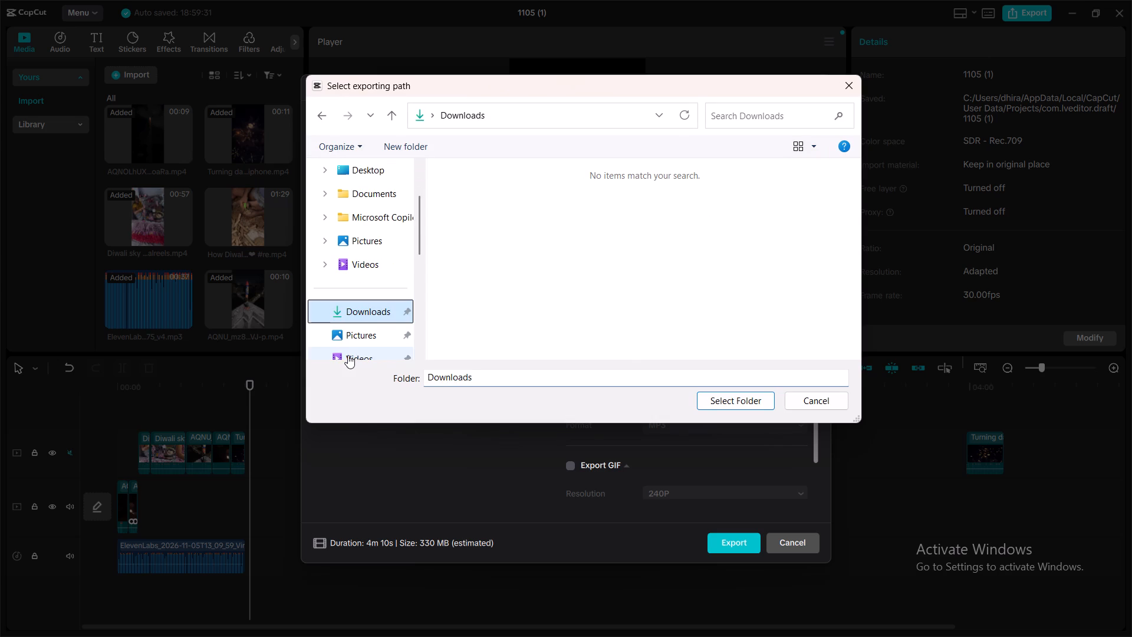
left_click(735, 400)
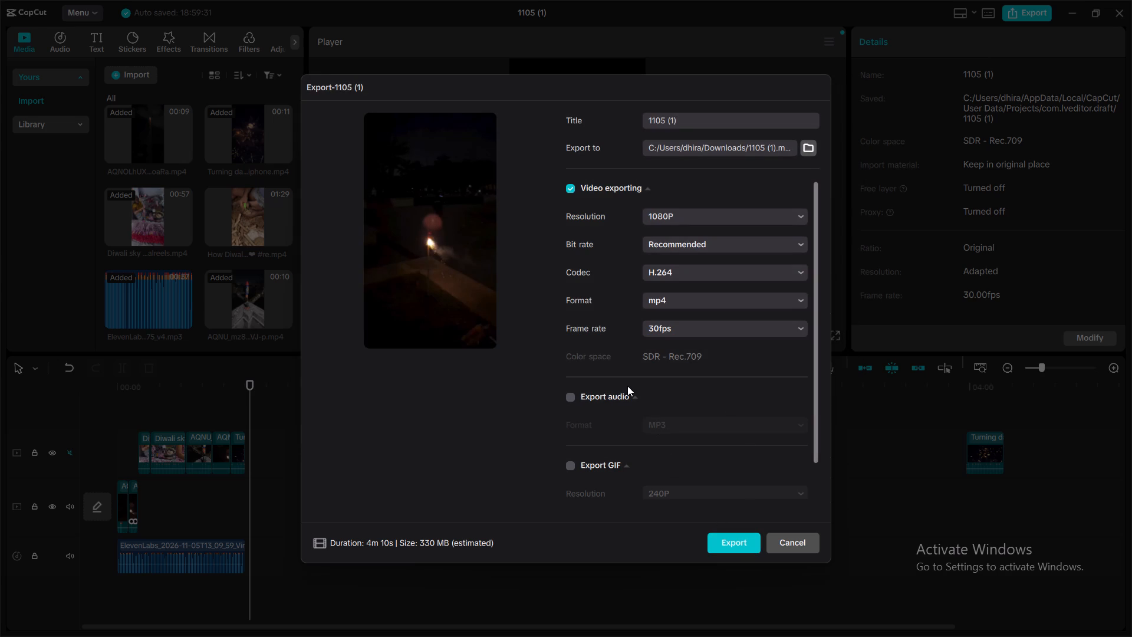
scroll(627, 386, "up", 3)
scroll(627, 386, "down", 3)
scroll(627, 386, "up", 1, "ctrl")
scroll(627, 386, "down", 1, "ctrl")
left_click(808, 144)
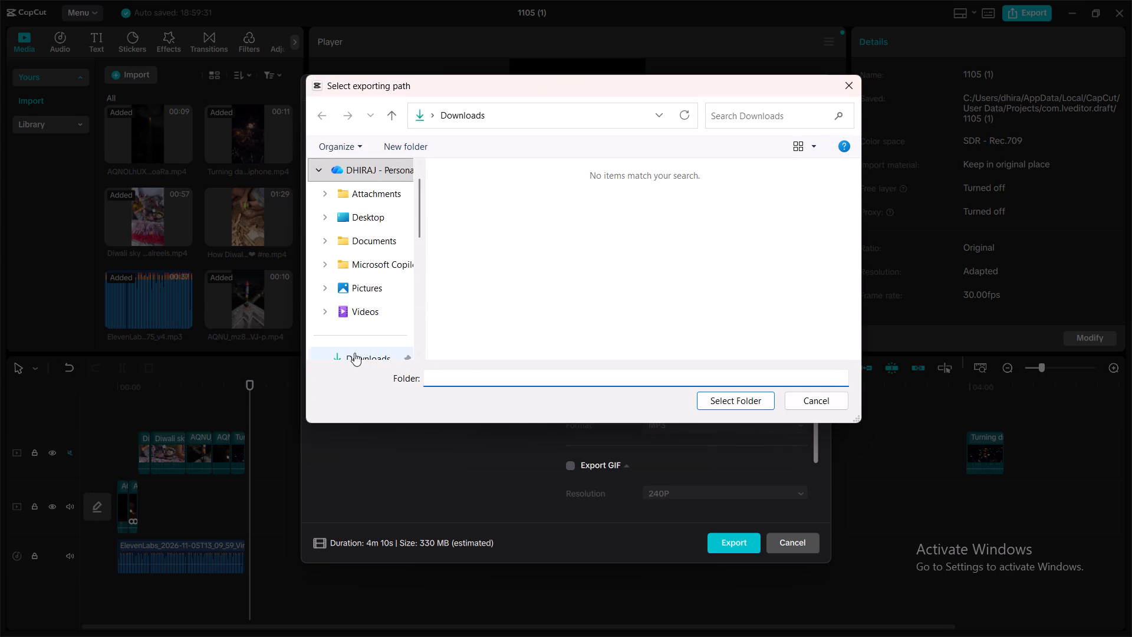
left_click(353, 354)
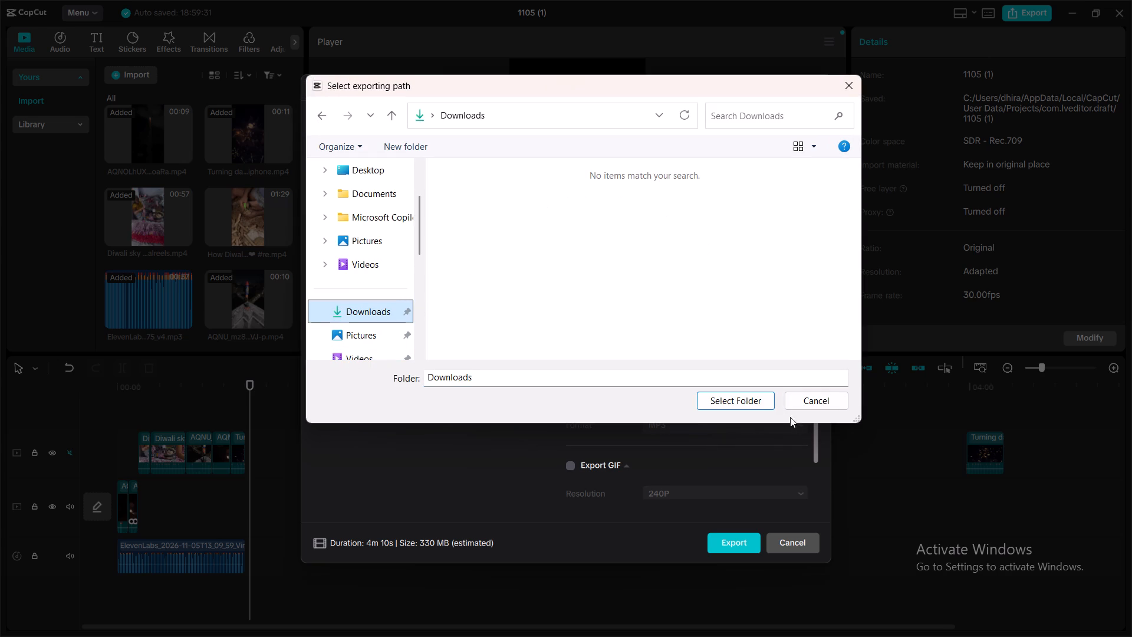
left_click(741, 402)
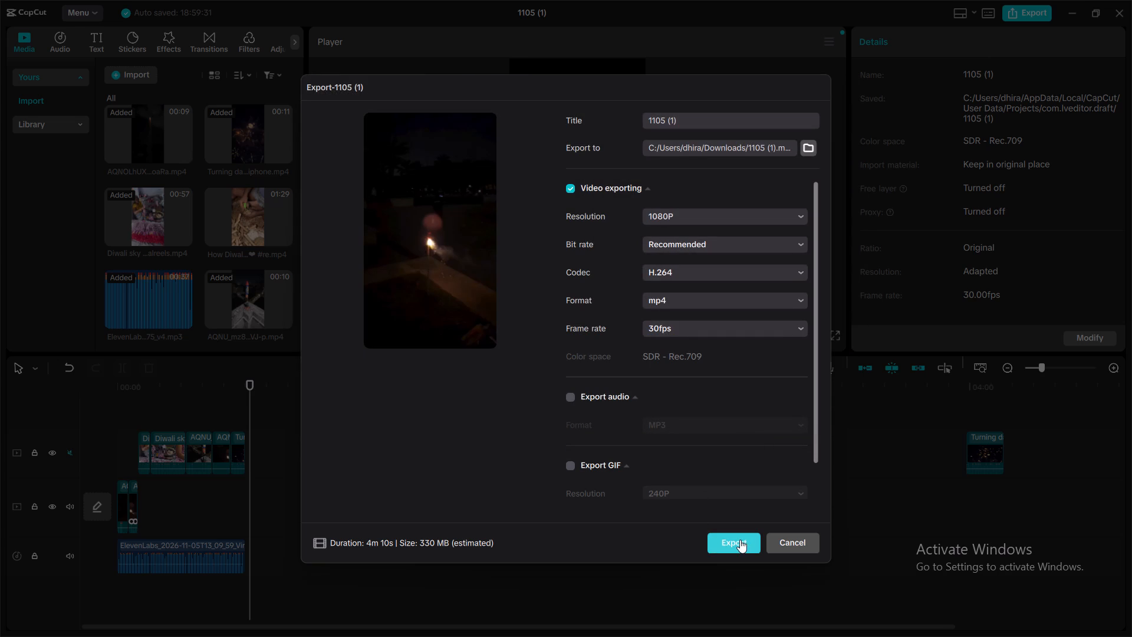
left_click(740, 540)
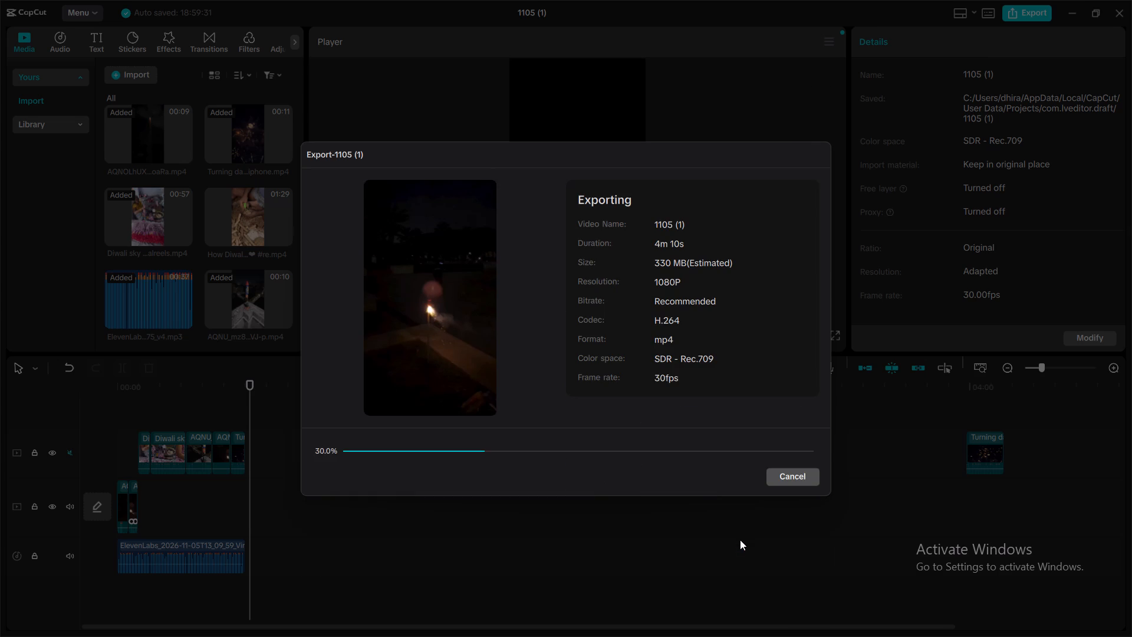
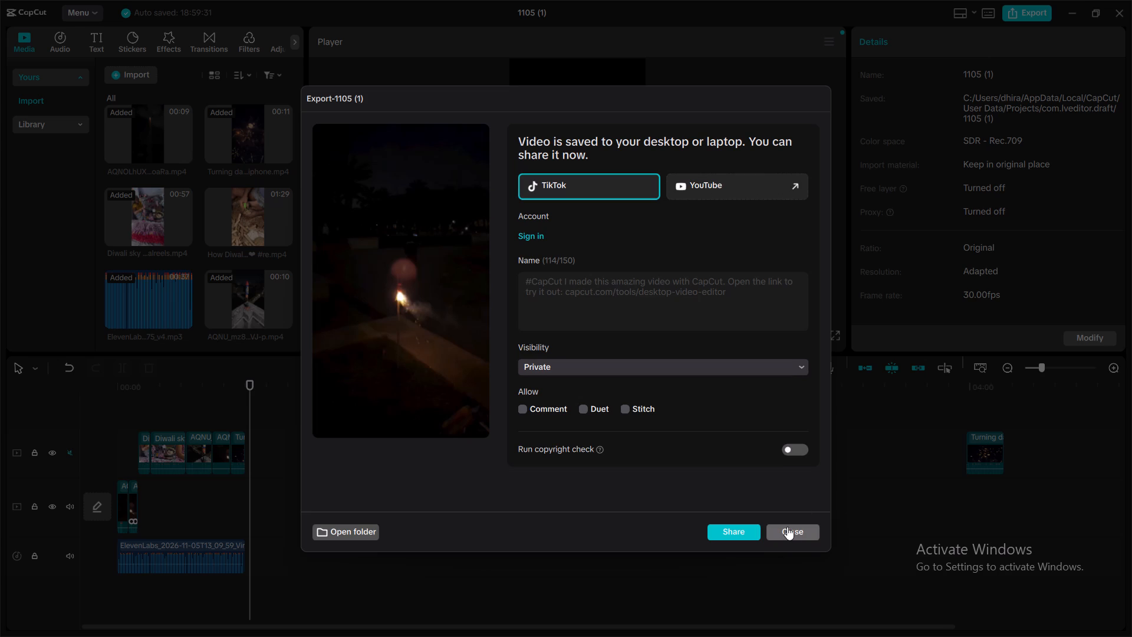
Close the export window without sharing the video.
left_click(787, 527)
Scrub back and forth through the edited clips above the voice-over to review the footage in the preview.
left_click(200, 402)
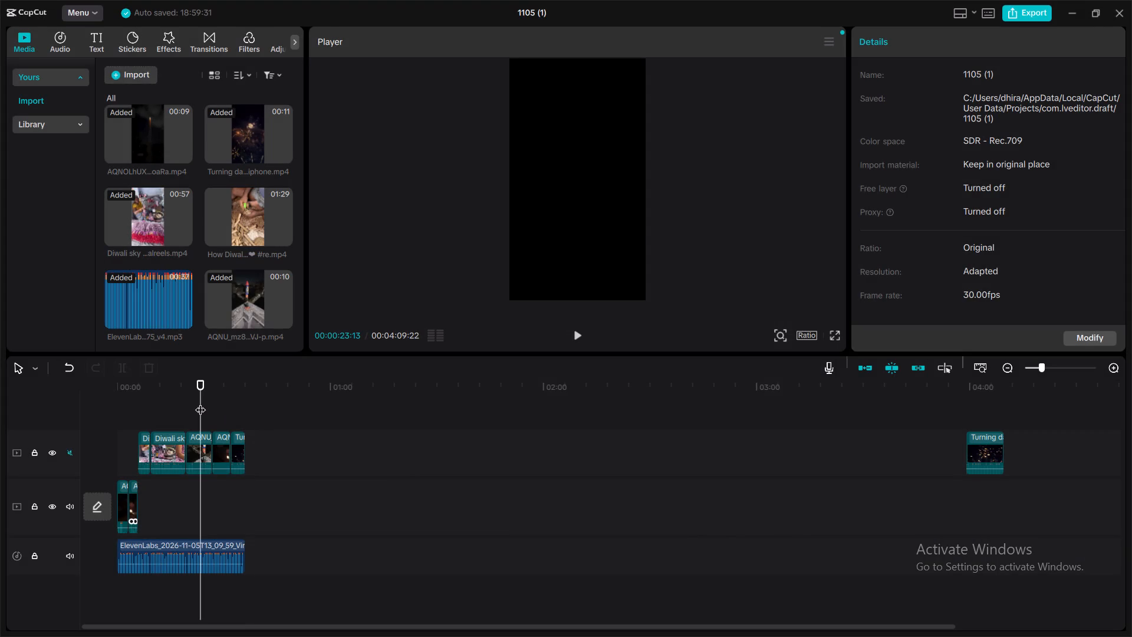
left_click_drag(200, 402, 137, 403)
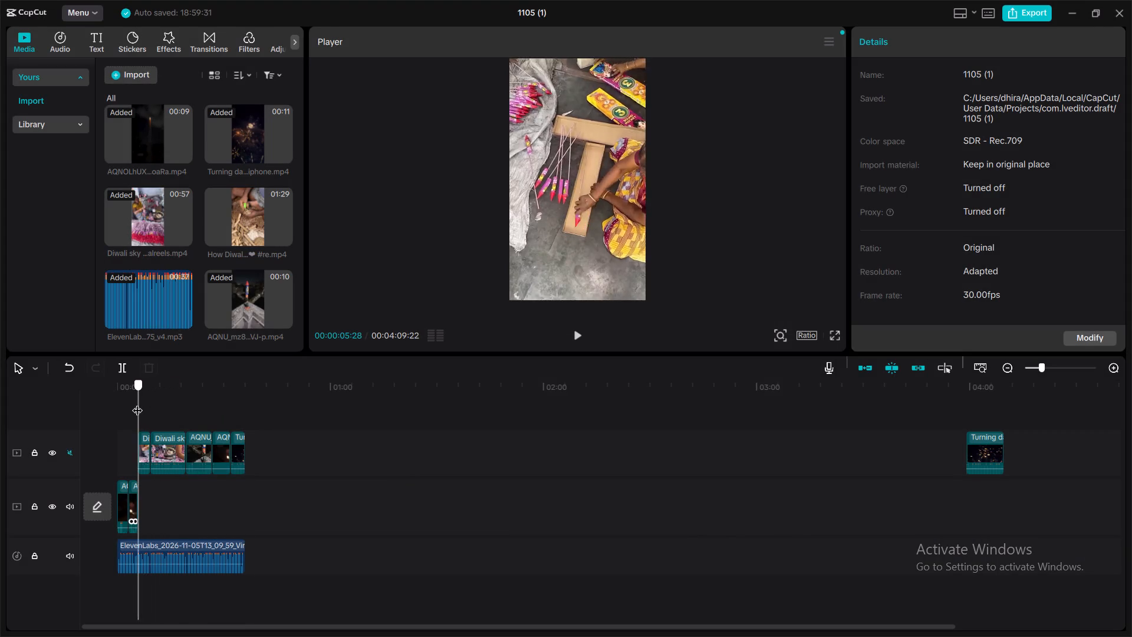
left_click_drag(137, 403, 137, 403)
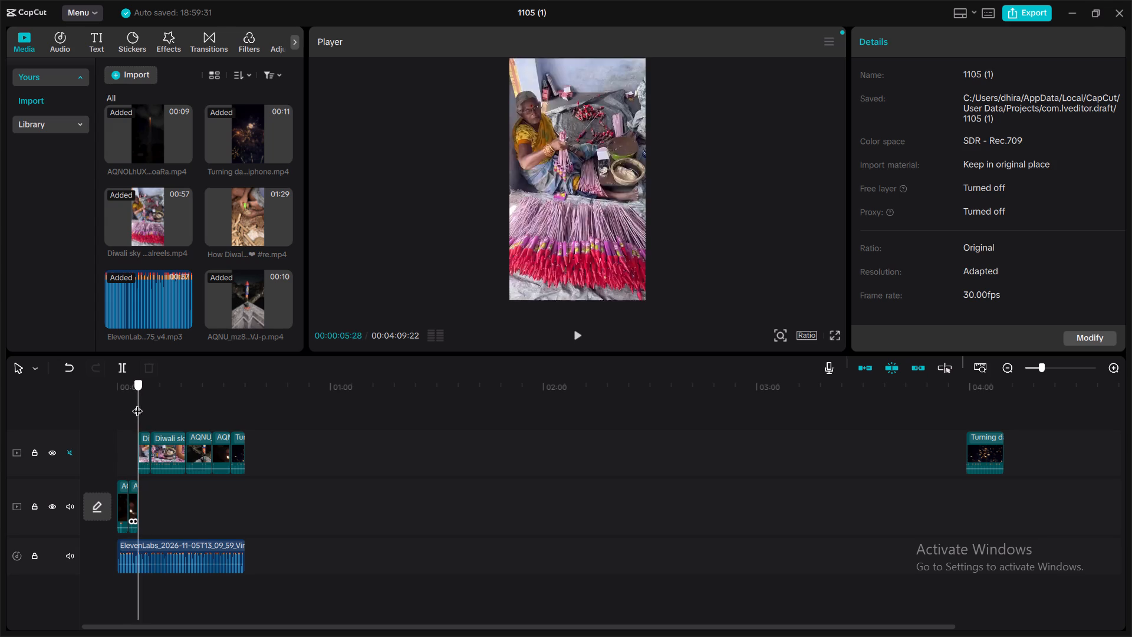
left_click_drag(137, 403, 249, 395)
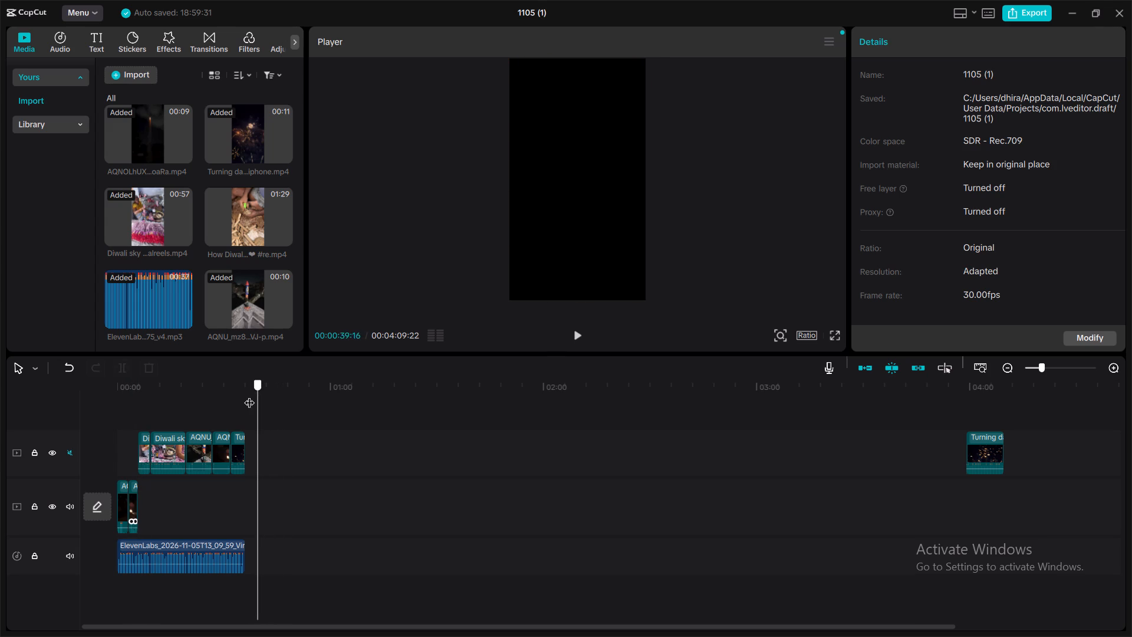
left_click_drag(249, 395, 221, 396)
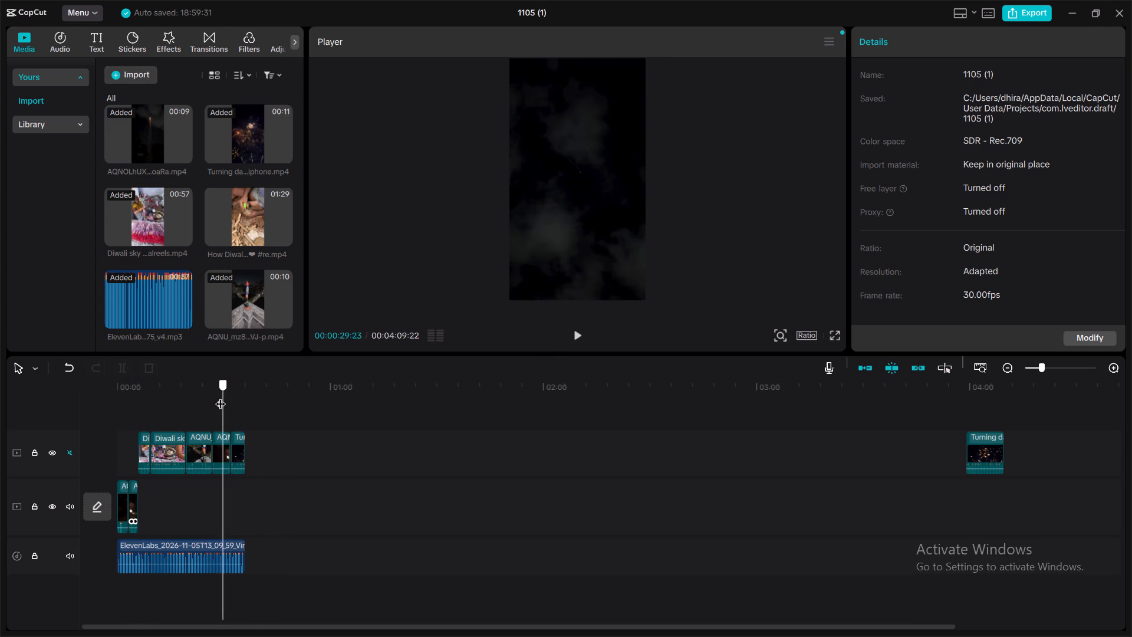
left_click_drag(221, 396, 205, 396)
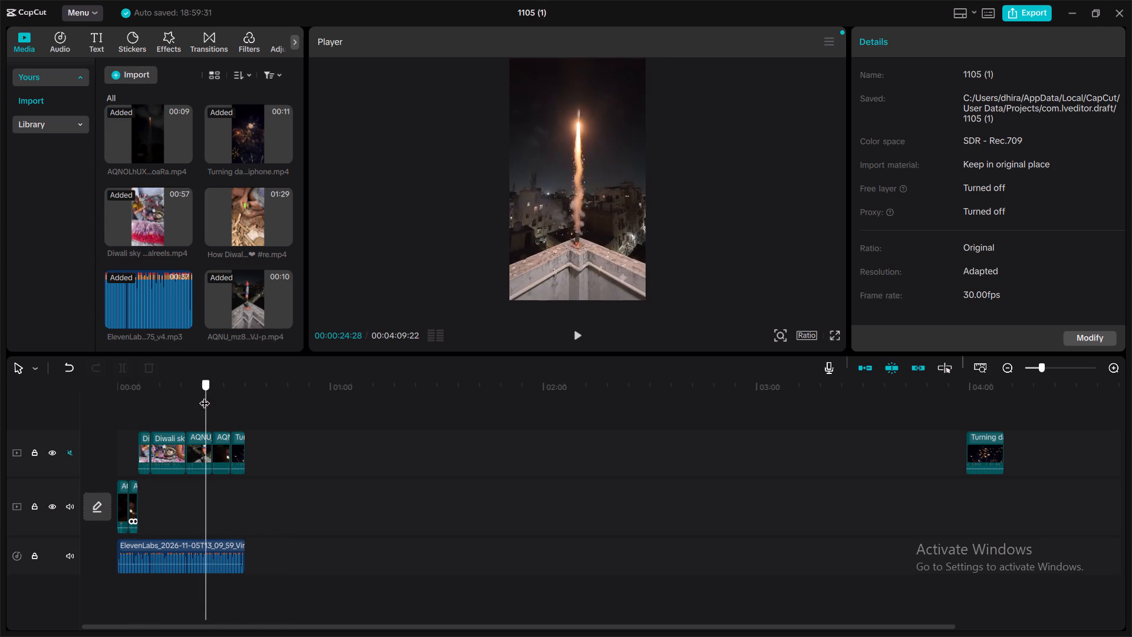
left_click_drag(205, 396, 168, 402)
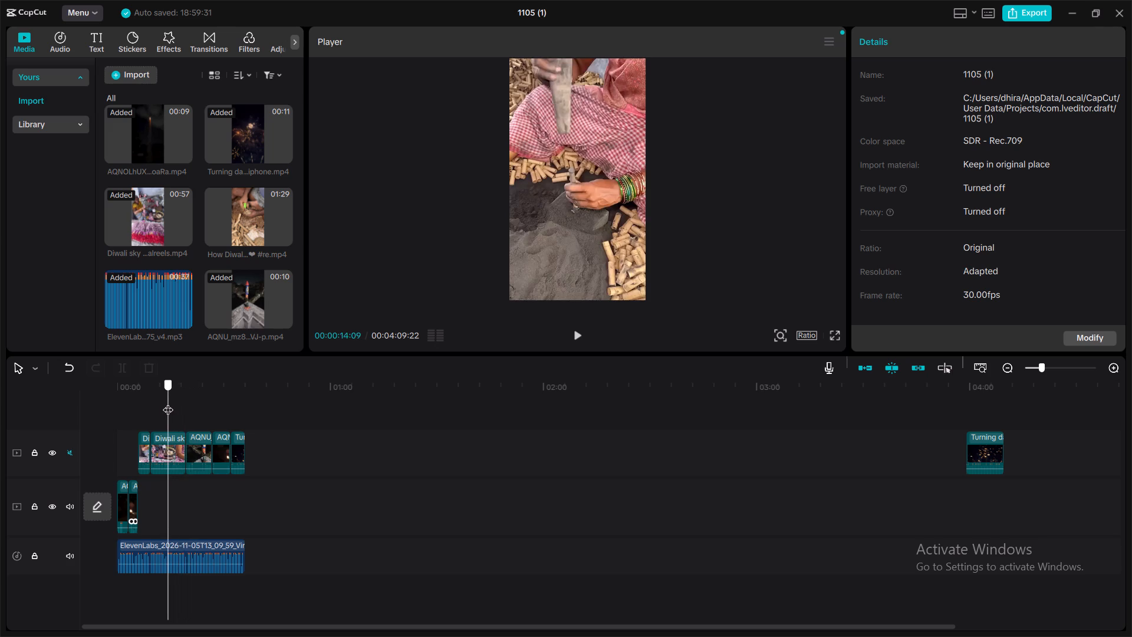
left_click_drag(168, 402, 242, 402)
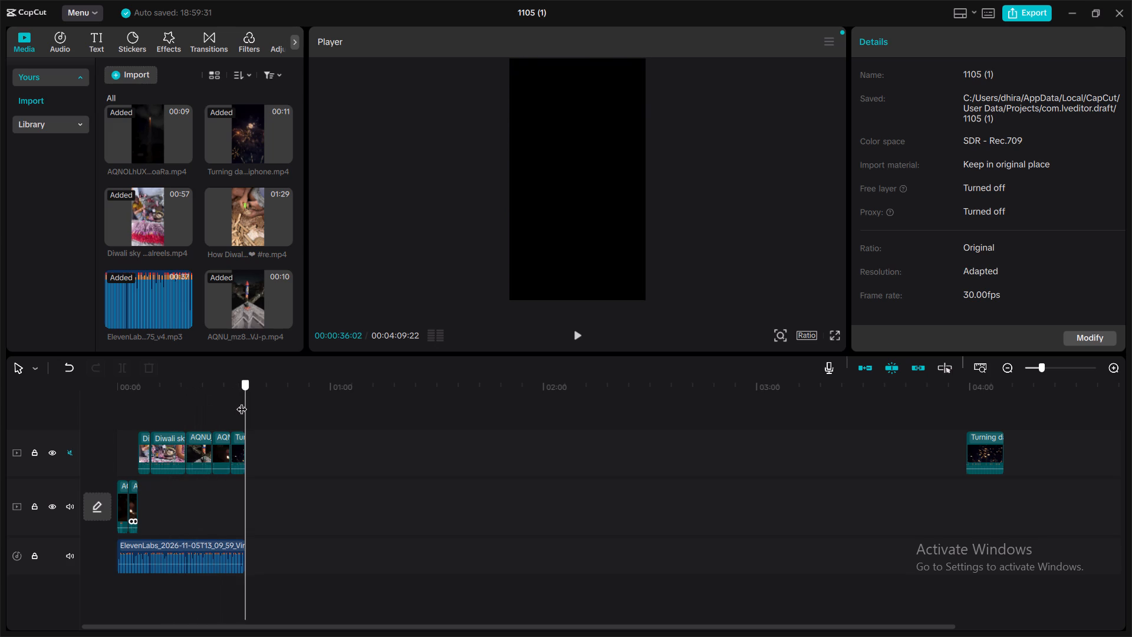
left_click_drag(242, 402, 238, 402)
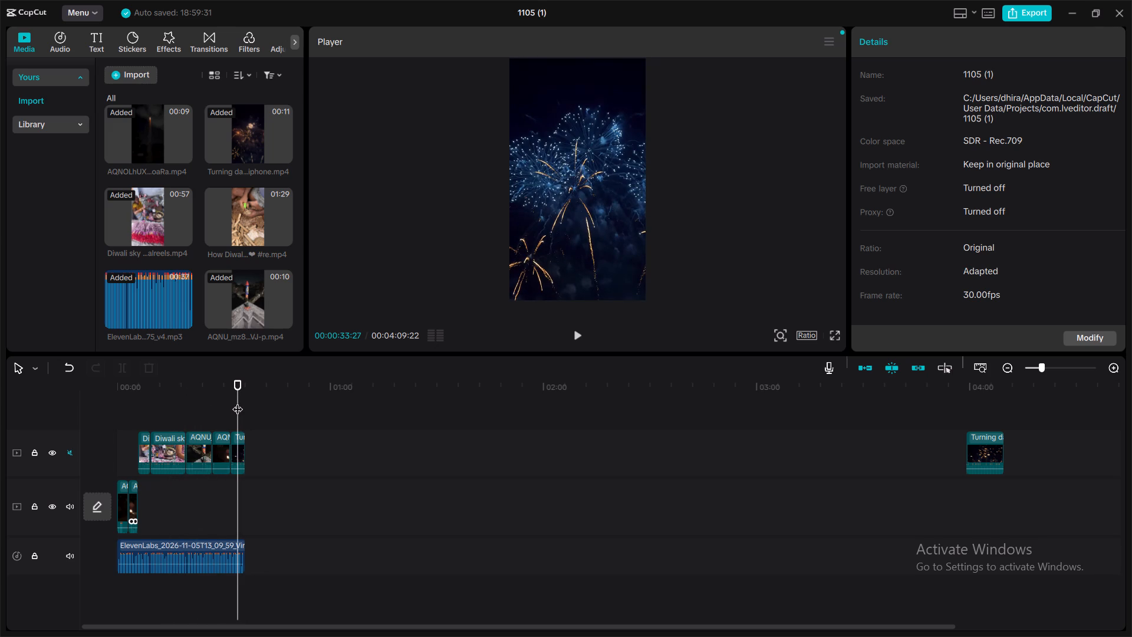
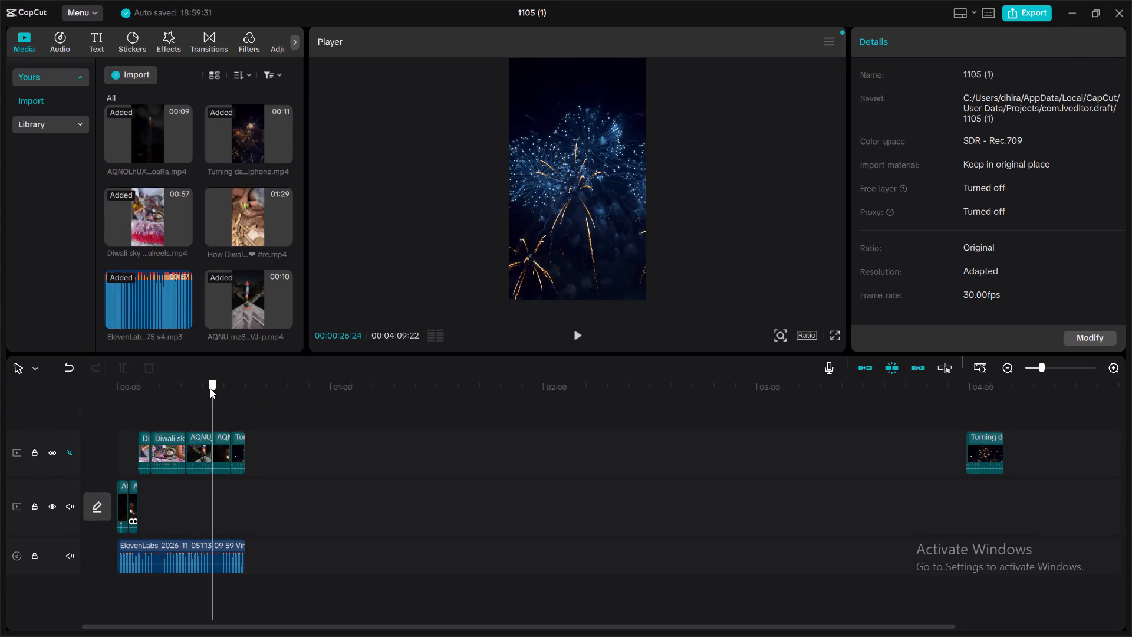
Scrub the playhead back through the edited clips to the start of the timeline at 00:00:00:00.
left_click(210, 388)
left_click_drag(210, 388, 137, 397)
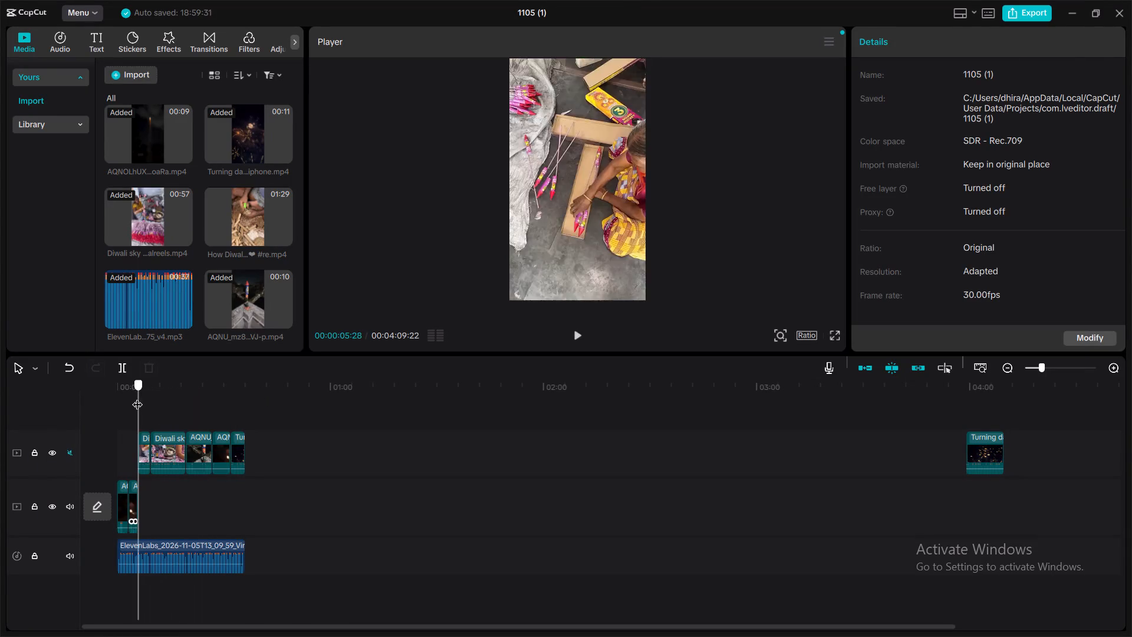
left_click_drag(137, 397, 116, 396)
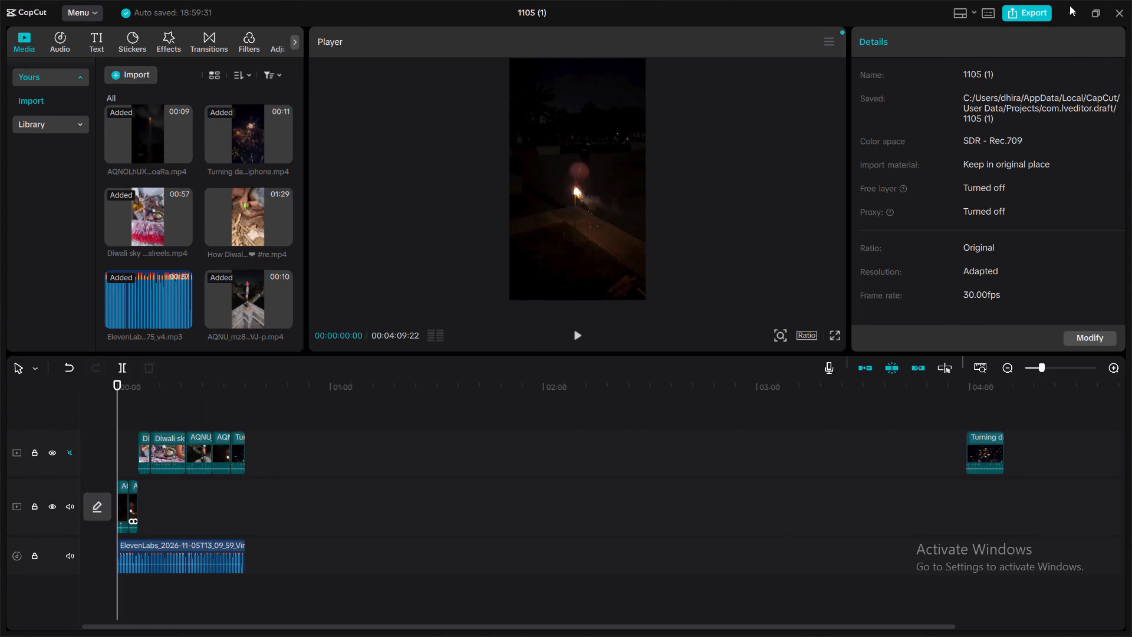
Minimize the CapCut window to leave the video editor.
left_click(1072, 4)
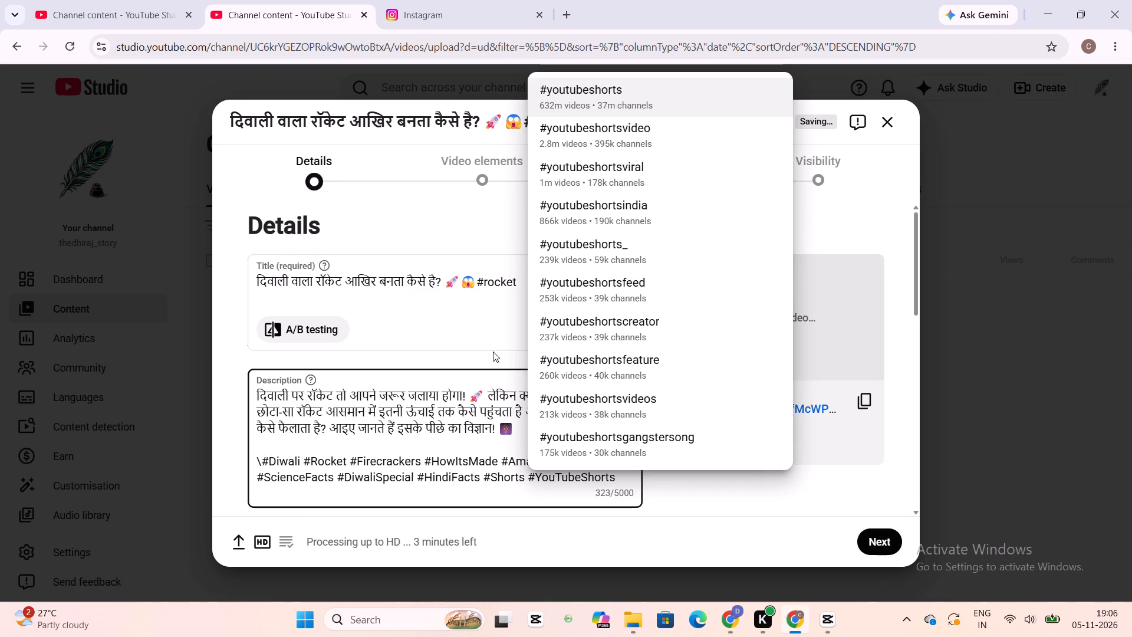
left_click(610, 85)
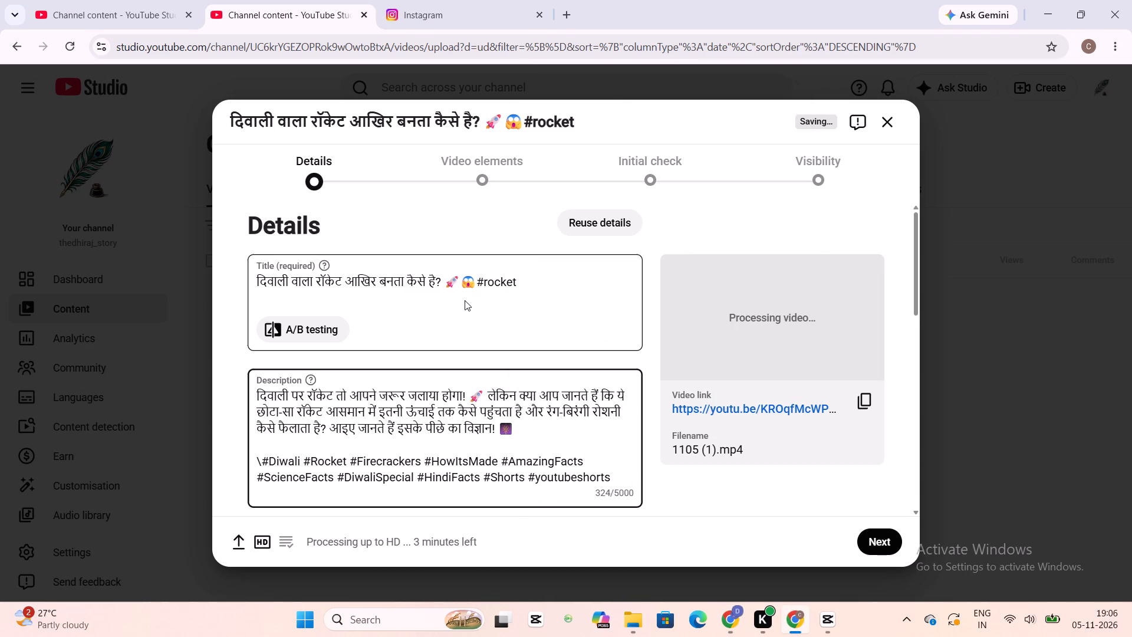
left_click(475, 286)
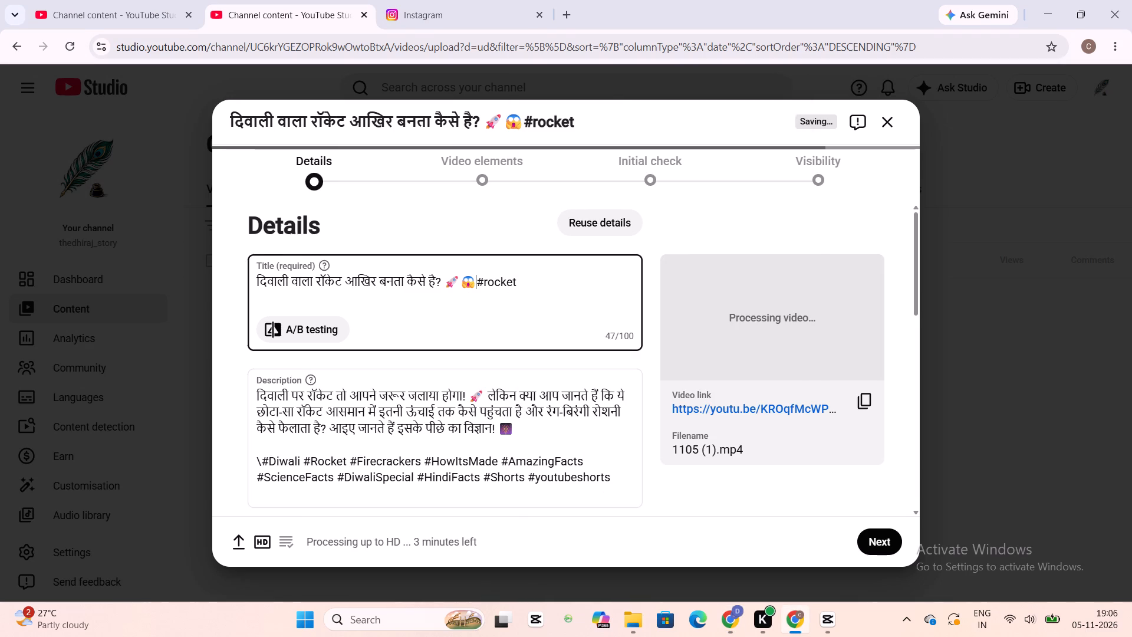
key("Return")
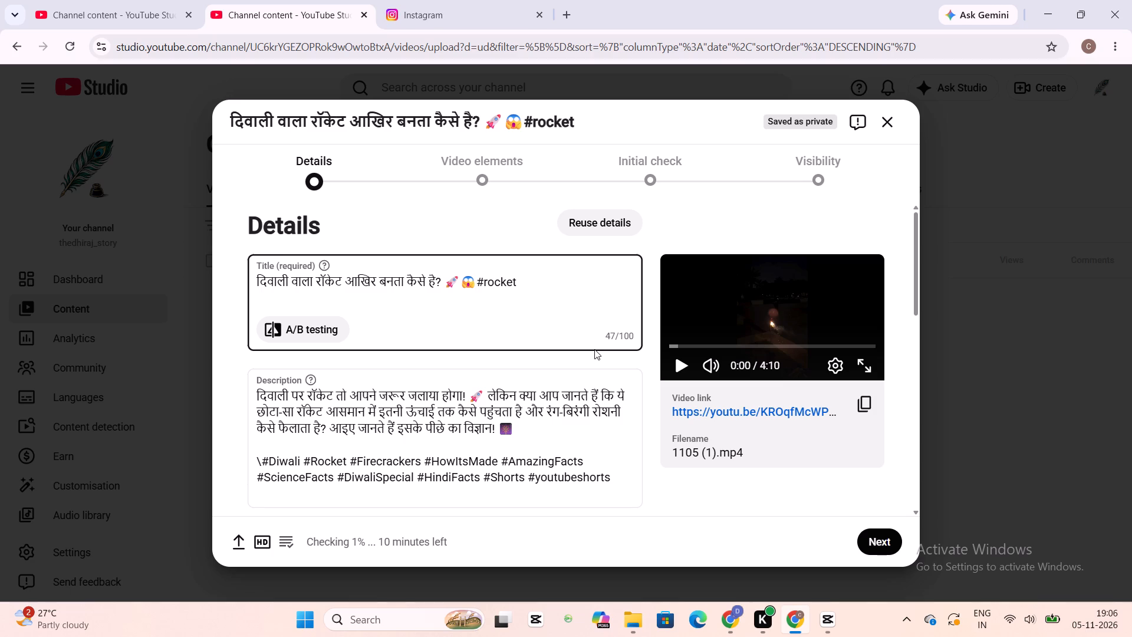
Preview the uploaded video briefly, then switch to the CapCut project and delete the stray fireworks clip isolated near 04:00 on the timeline.
left_click(680, 365)
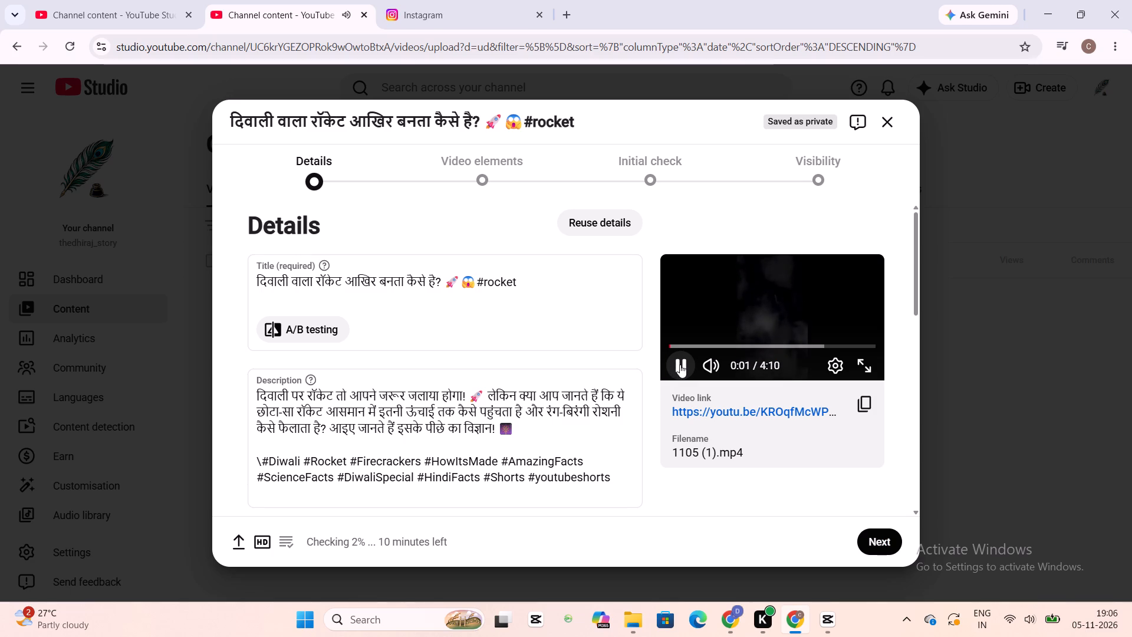
left_click(680, 365)
left_click(680, 365)
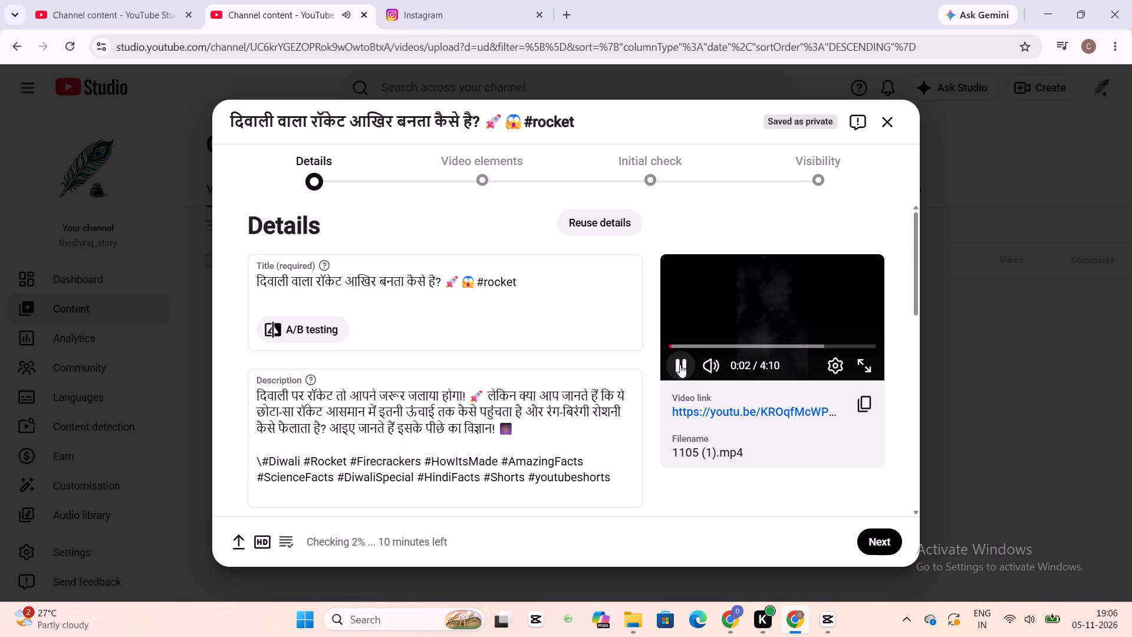
left_click(680, 365)
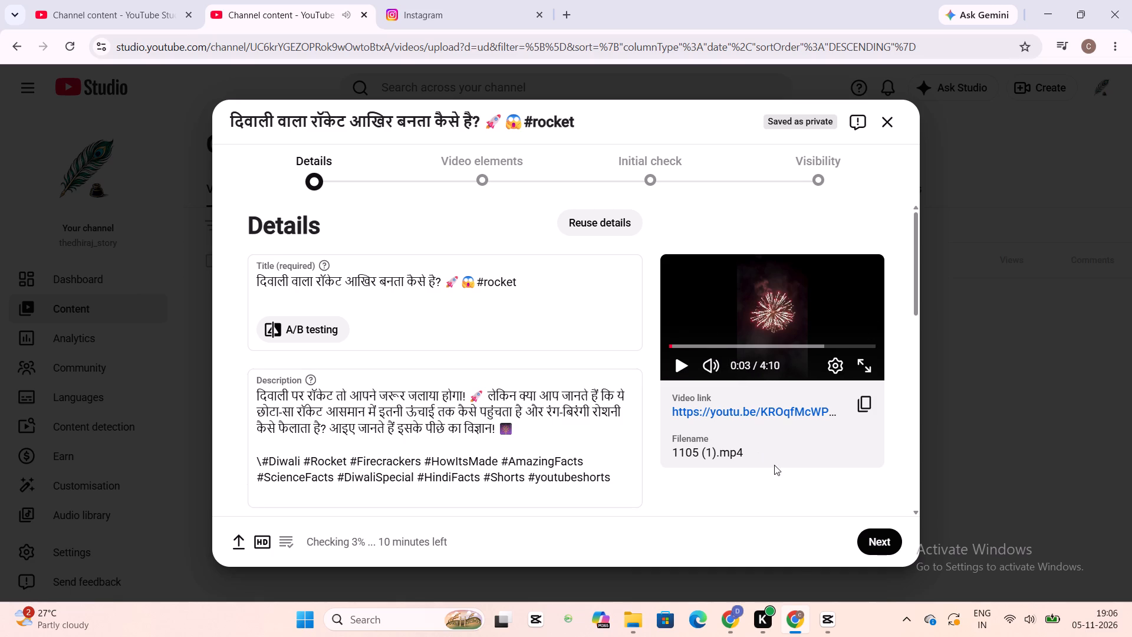
left_click(824, 615)
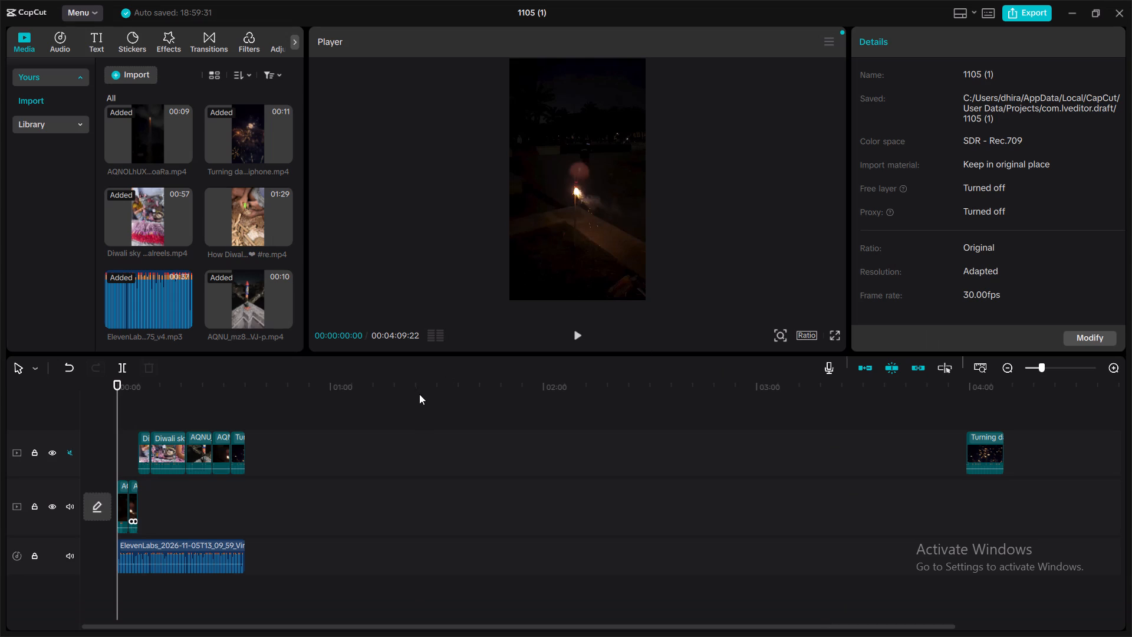
scroll(804, 456, "left", 6)
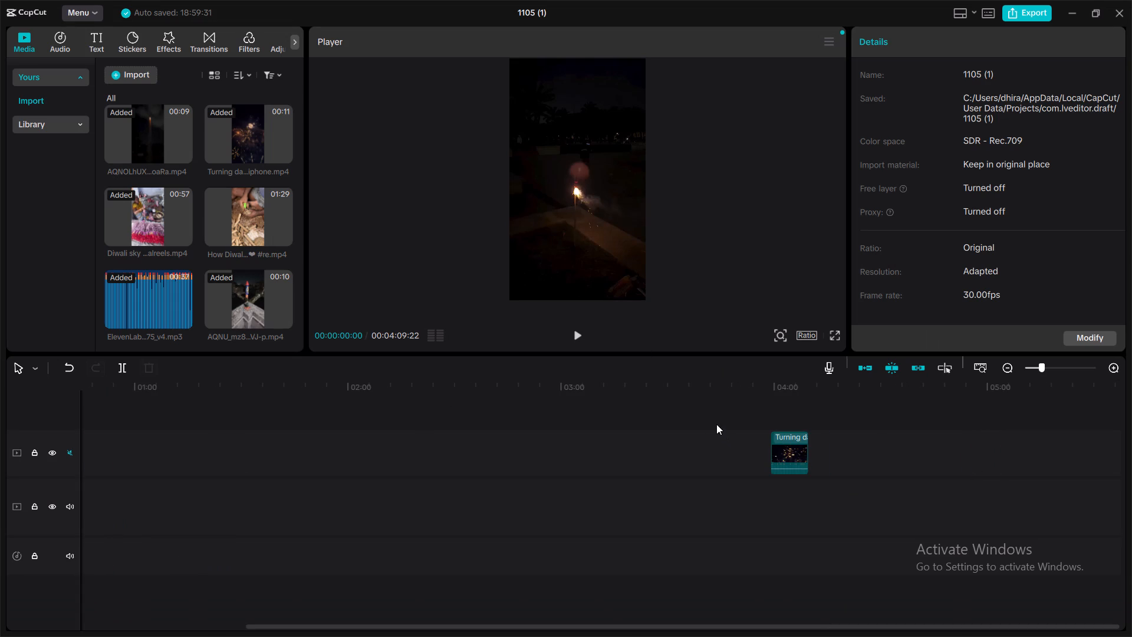
left_click_drag(716, 424, 882, 472)
key("BackSpace")
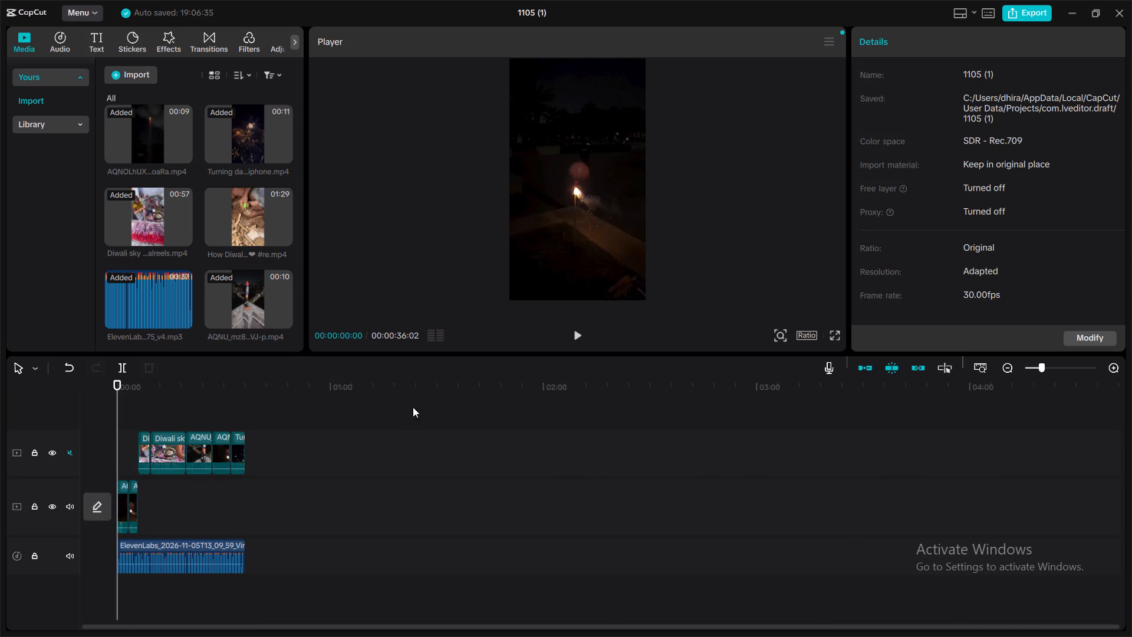
left_click(251, 399)
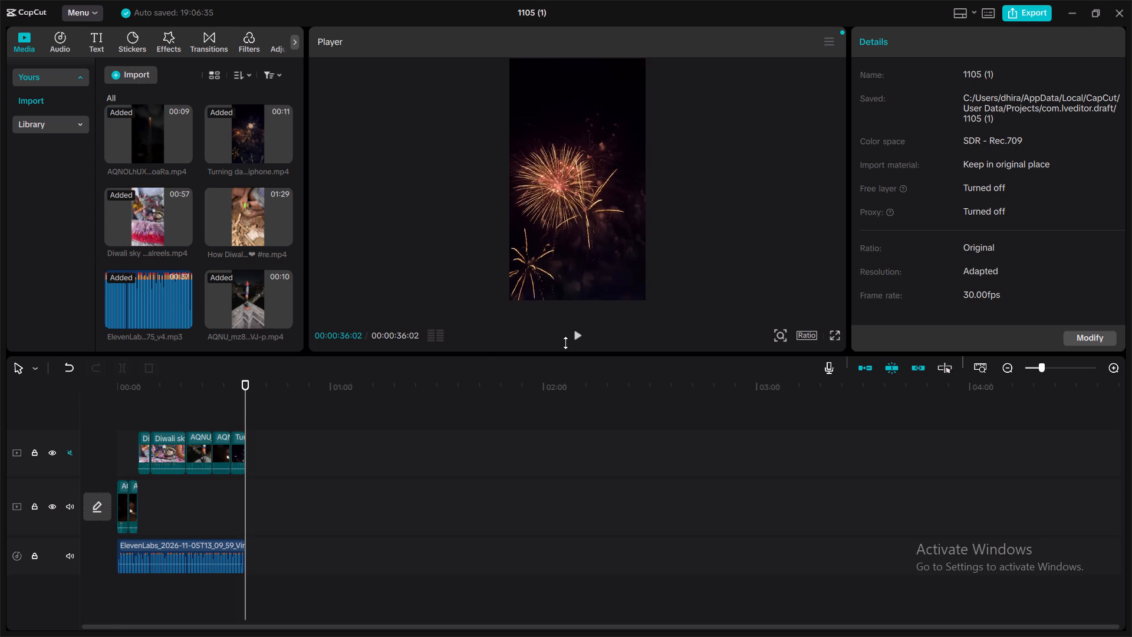
left_click(584, 334)
left_click(584, 334)
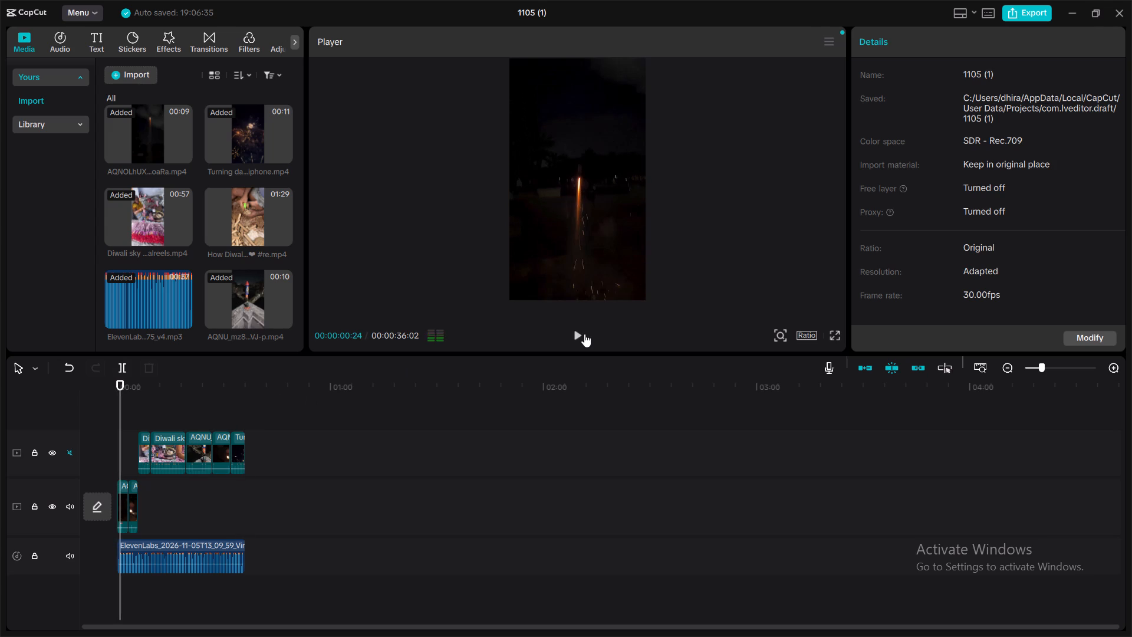
Export the trimmed project to the Downloads folder as "1105 (1)(1)", a 1080P, 30fps mp4 video.
left_click(1022, 15)
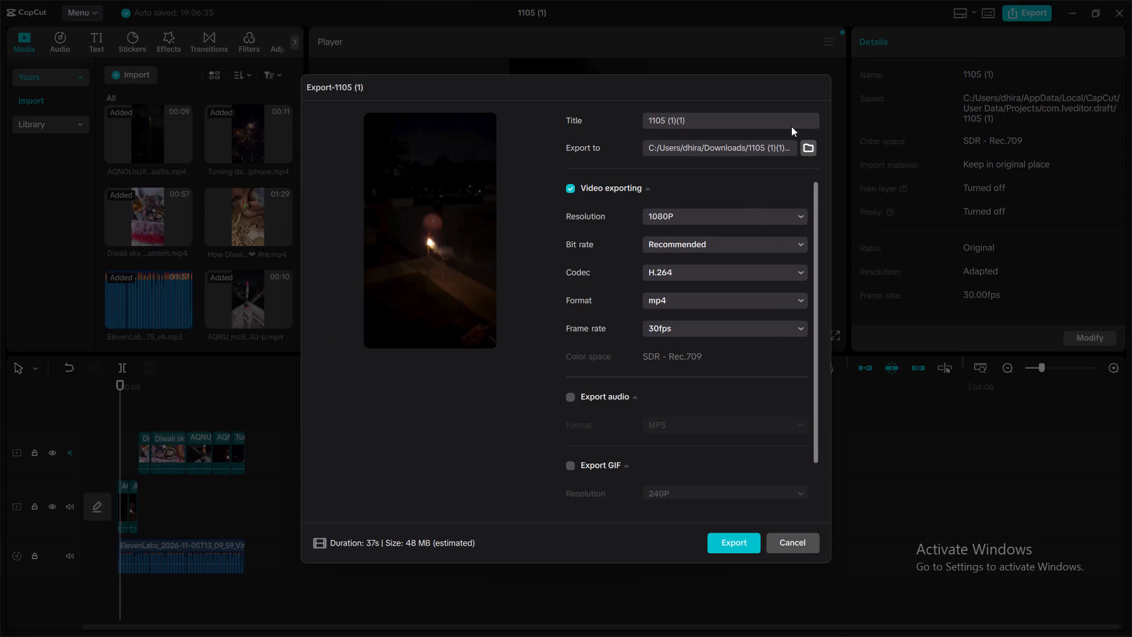
left_click(805, 142)
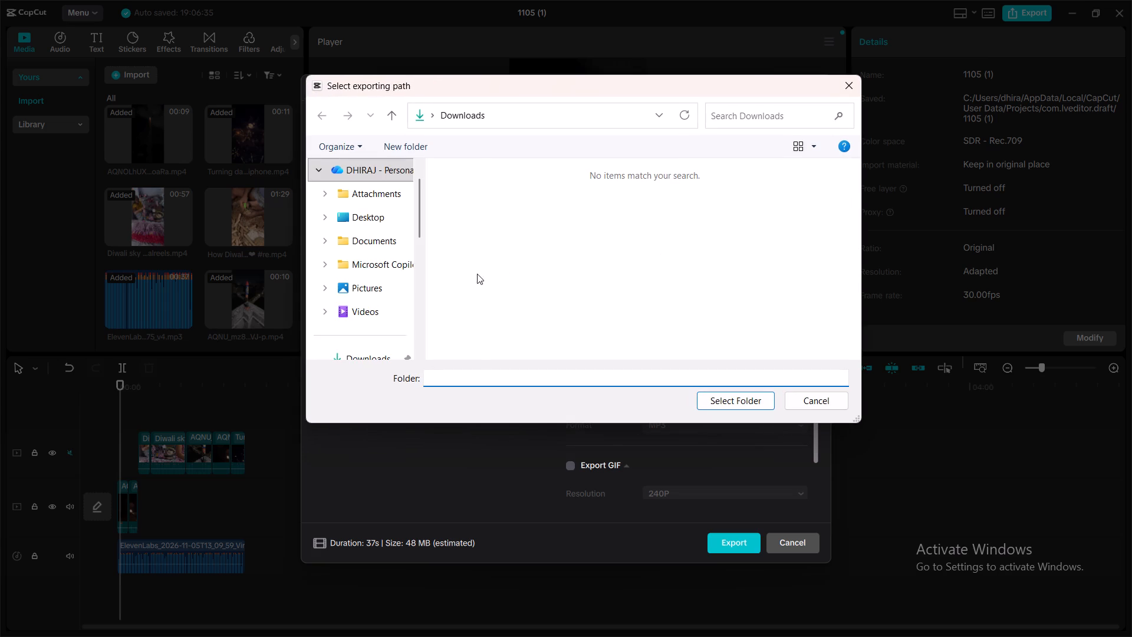
left_click(346, 349)
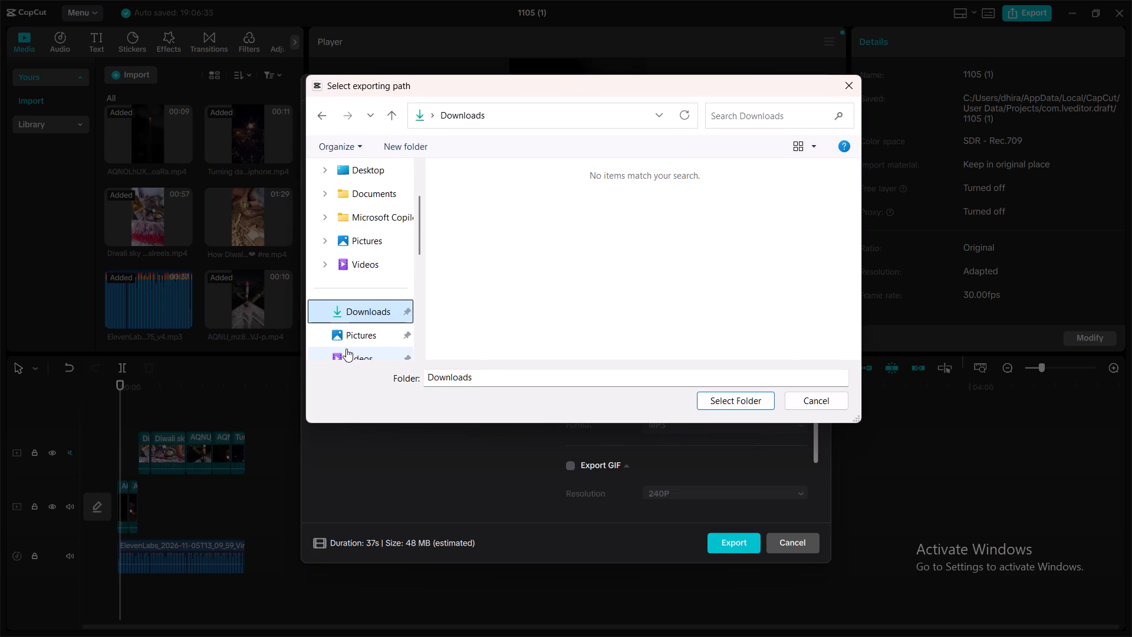
left_click(733, 402)
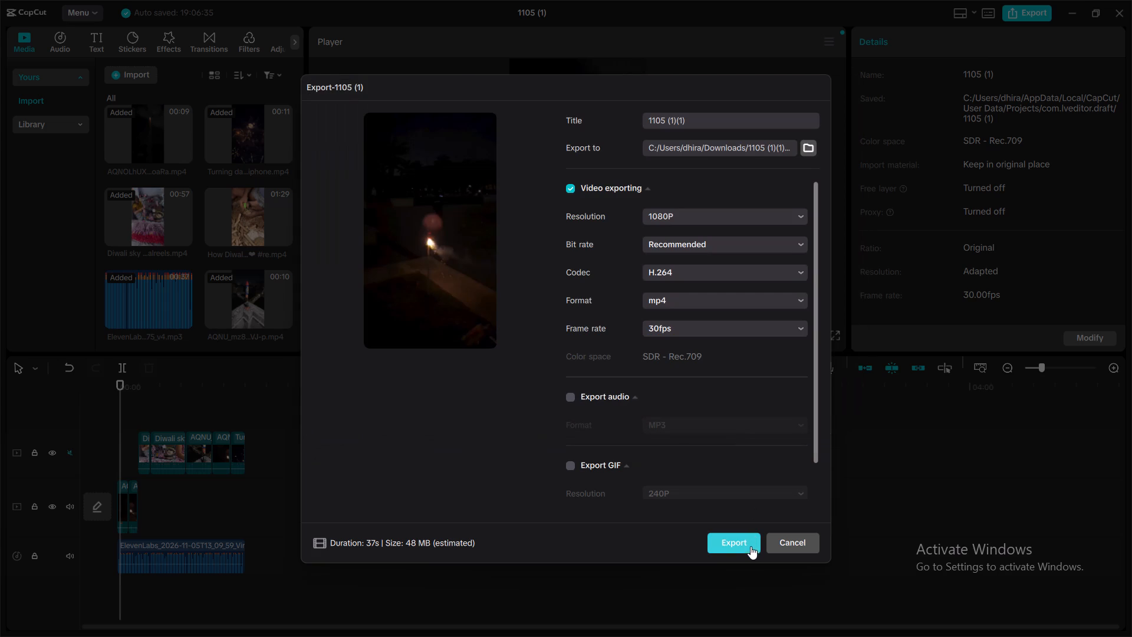
left_click(723, 537)
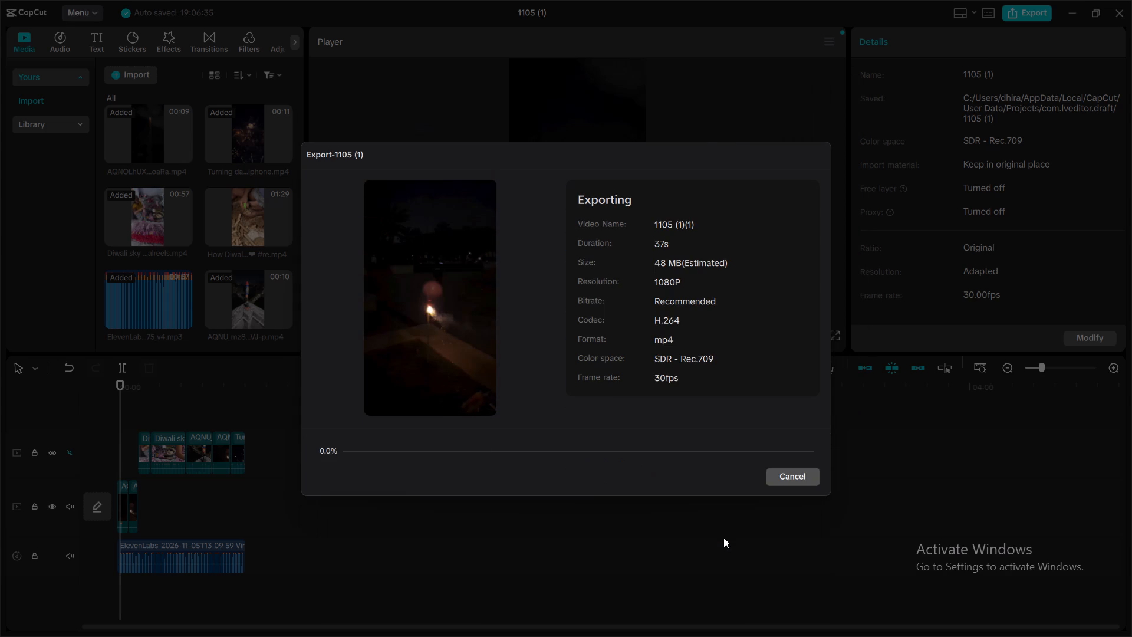
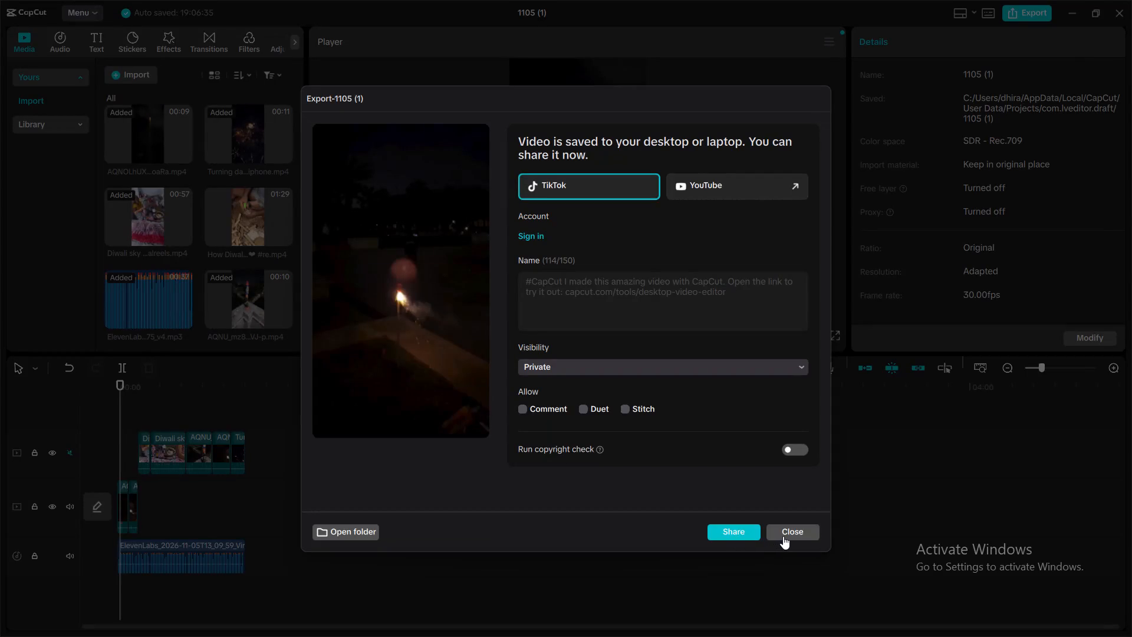
Leave the finished CapCut export for YouTube Studio and save and close the upload of the earlier video, 1105 (1).mp4.
left_click(783, 536)
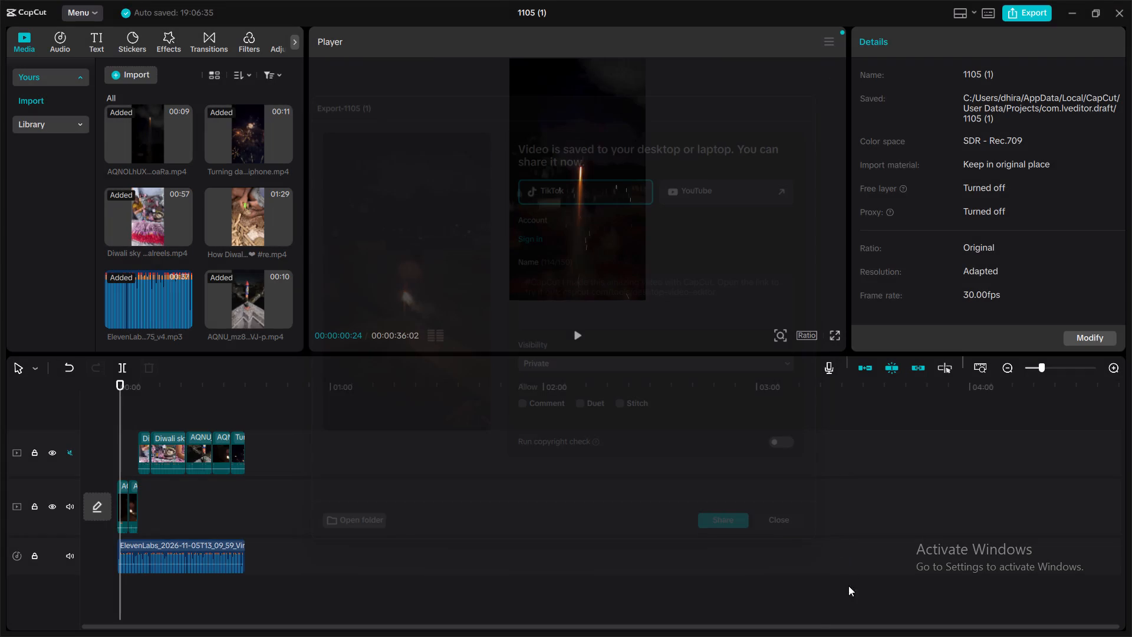
left_click(1071, 17)
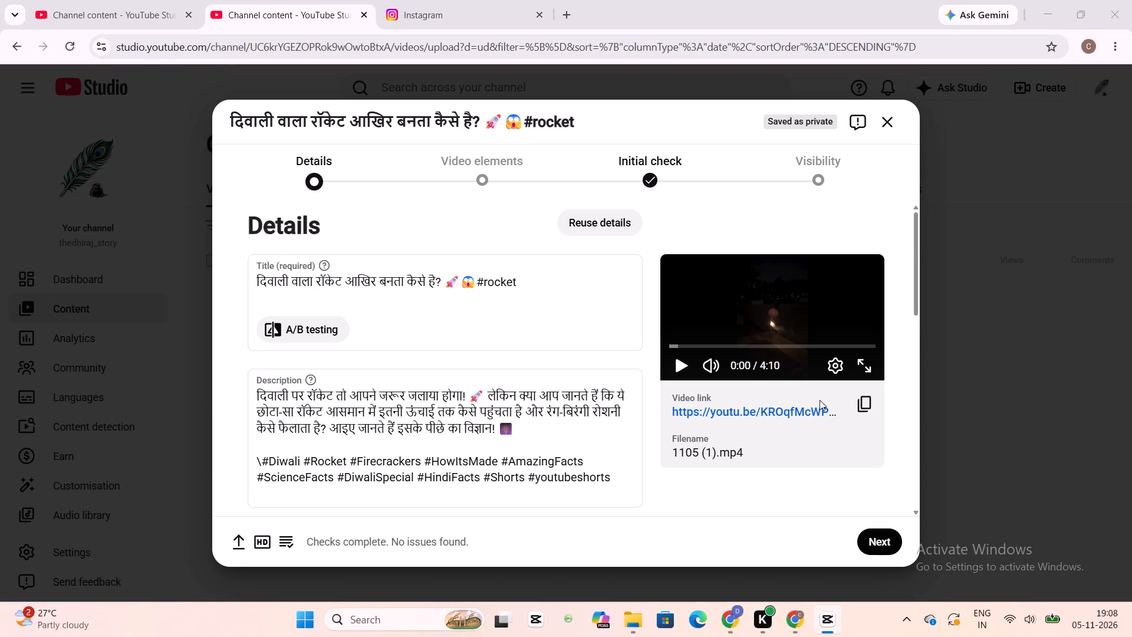
scroll(478, 457, "up", 2)
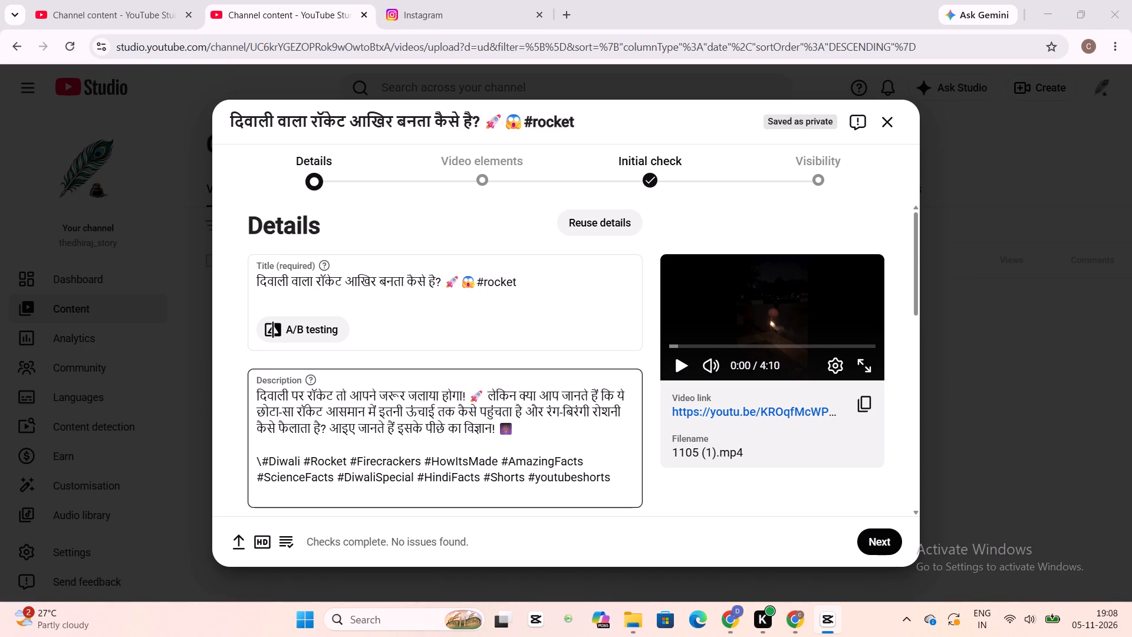
left_click(316, 186)
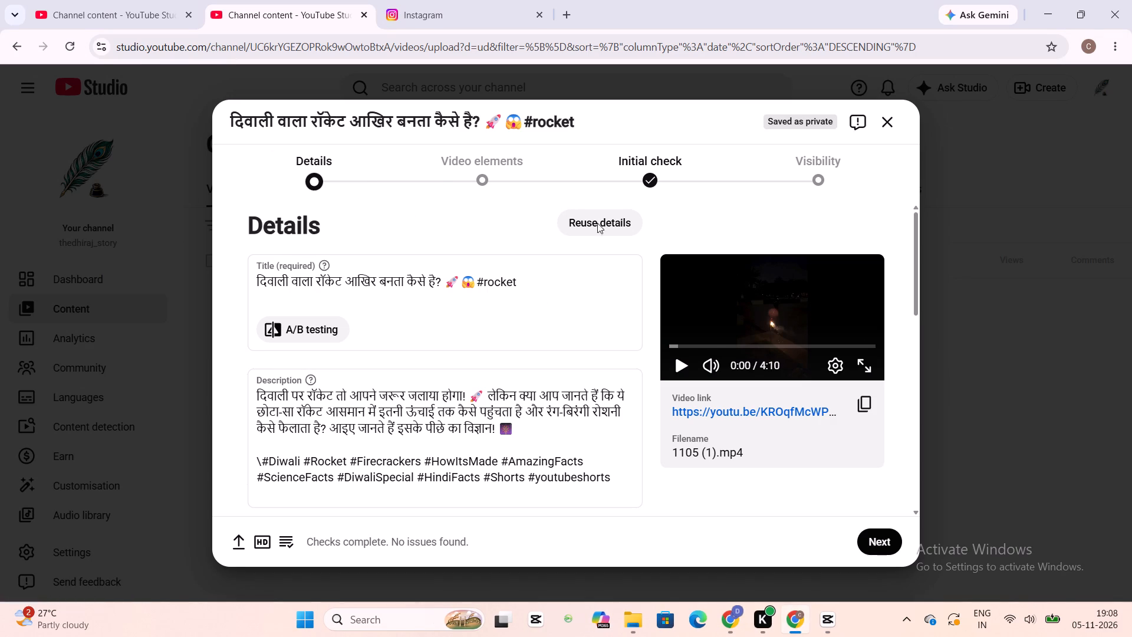
scroll(716, 336, "down", 4)
scroll(496, 393, "up", 6)
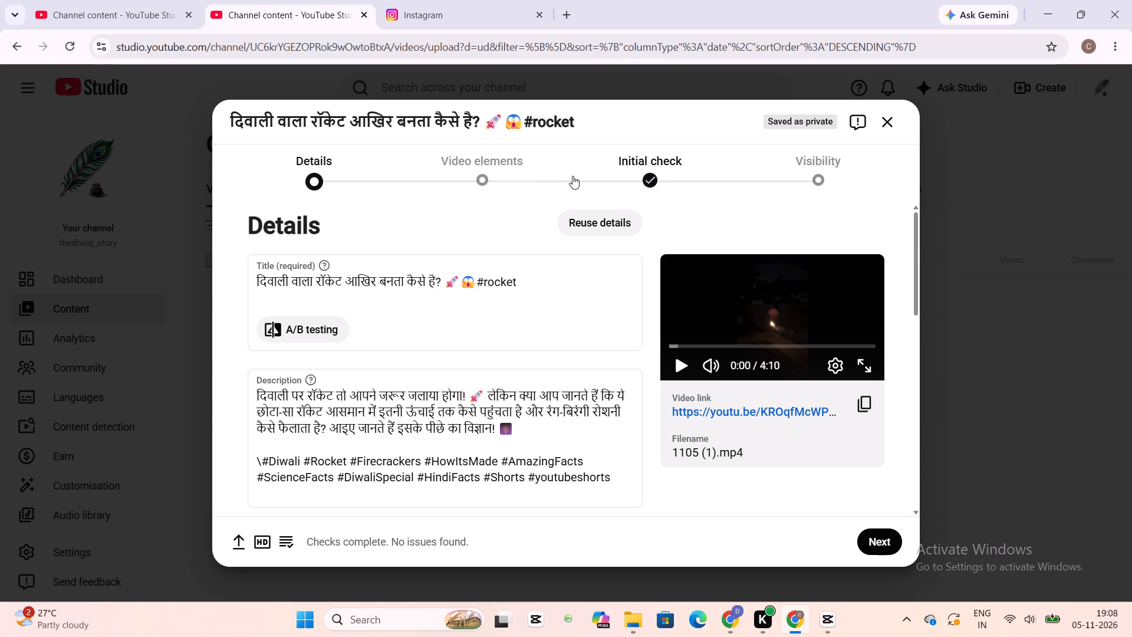
scroll(535, 365, "up", 4)
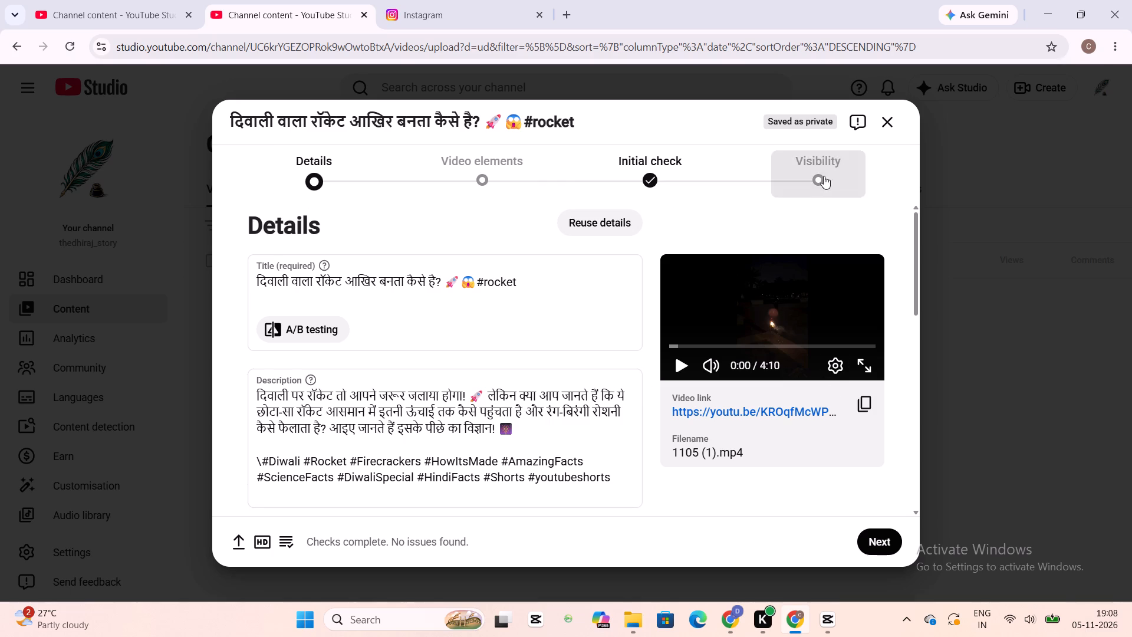
left_click(896, 126)
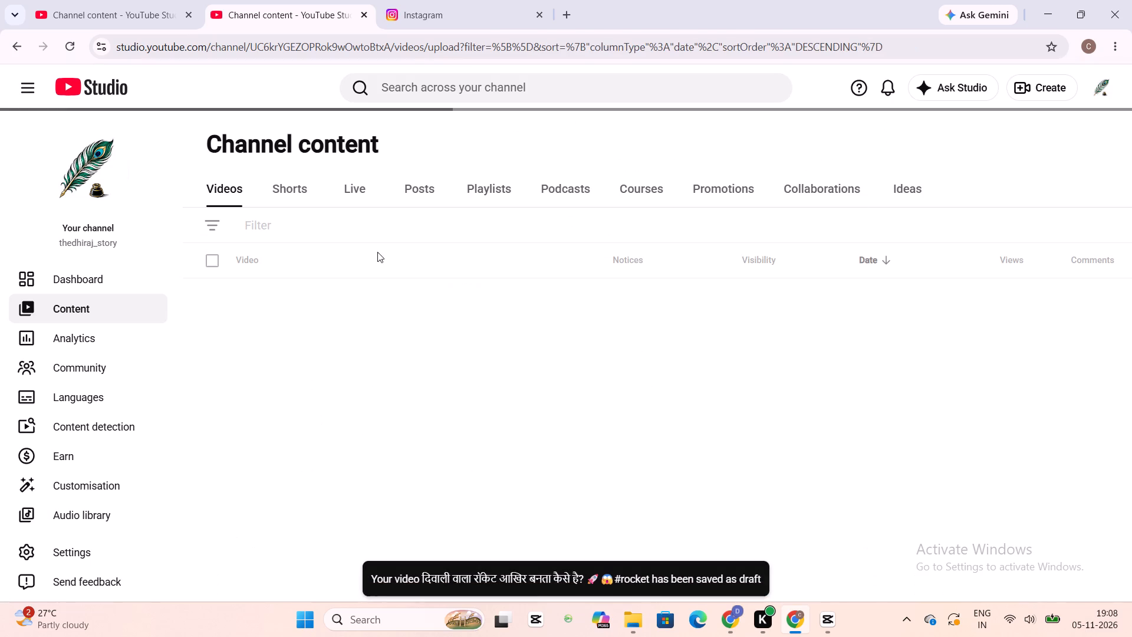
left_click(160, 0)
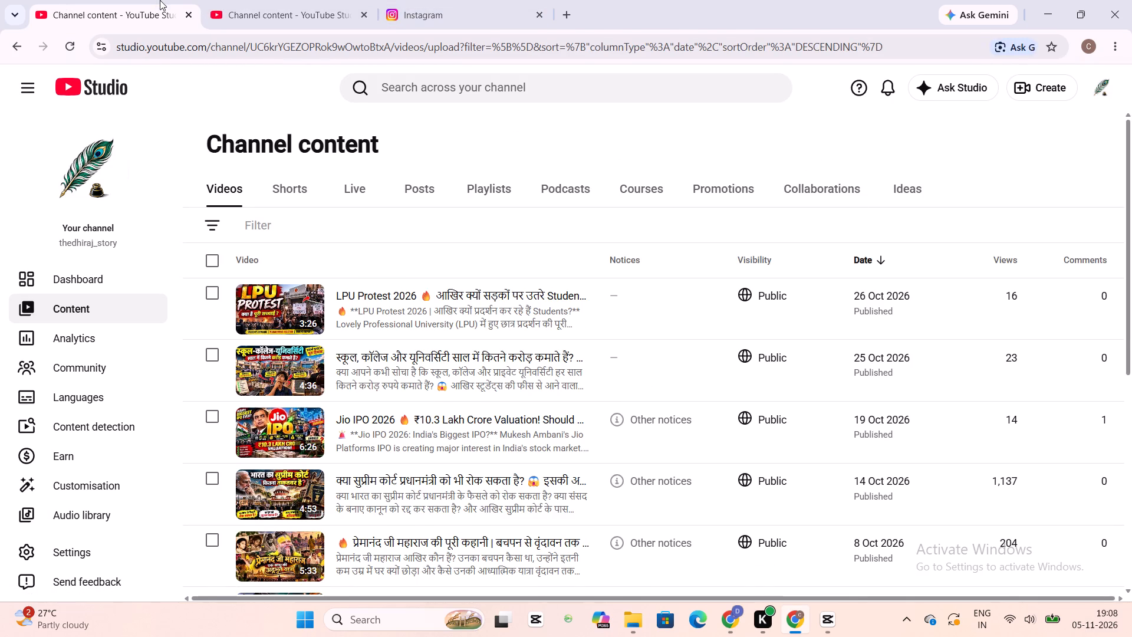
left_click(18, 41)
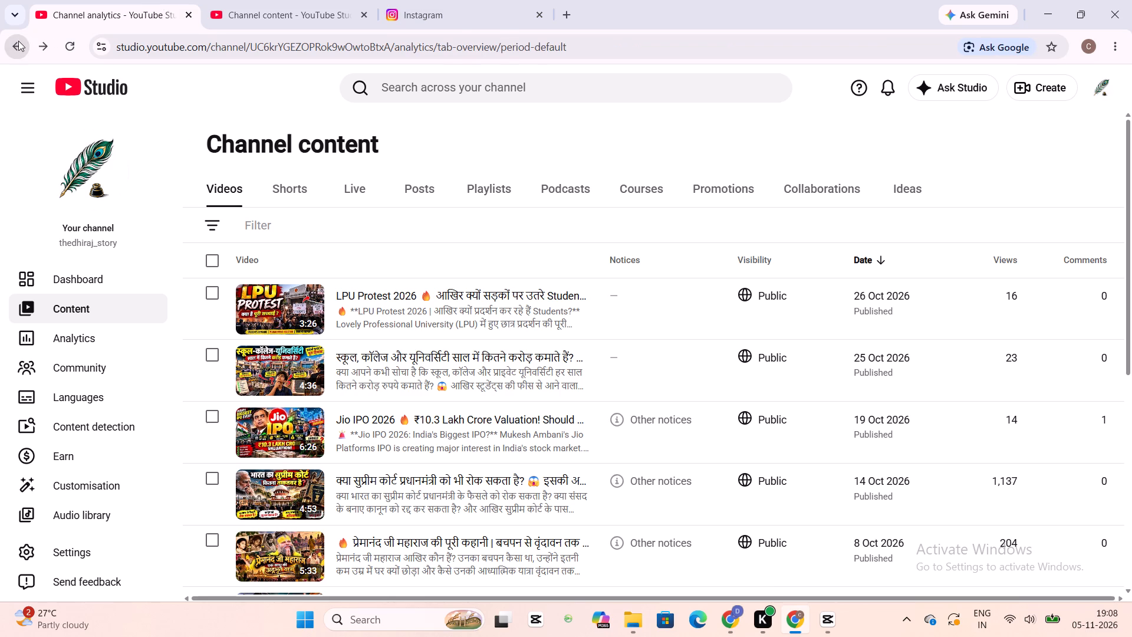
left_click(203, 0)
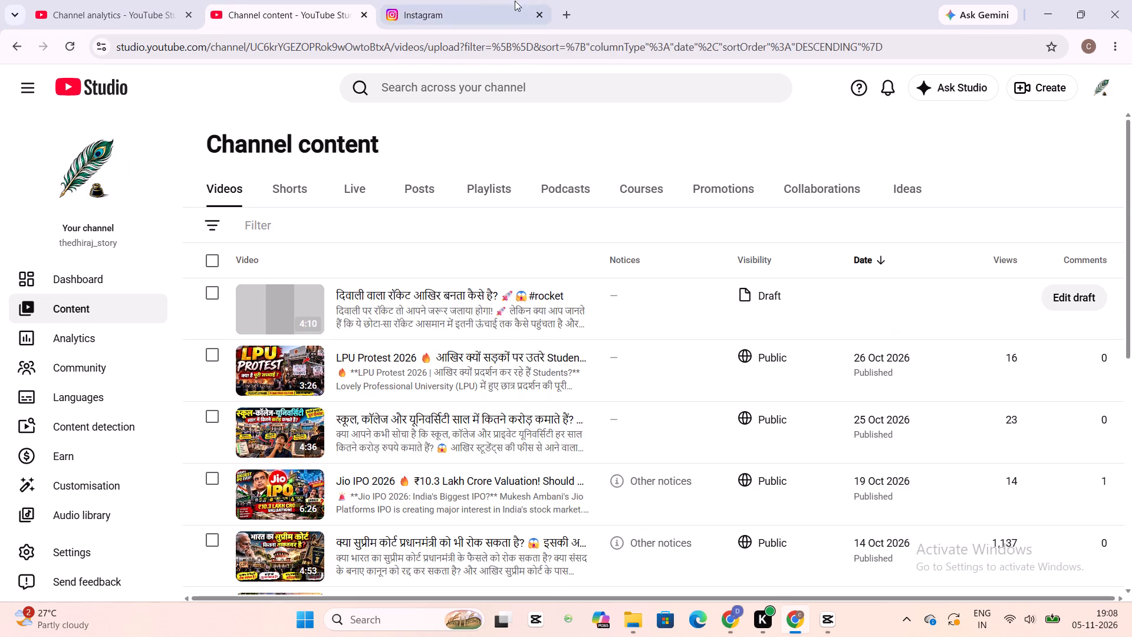
Open YouTube in a new tab beside the Studio tabs and upload the video "1105 (1)(1)" from the Downloads folder.
left_click(567, 0)
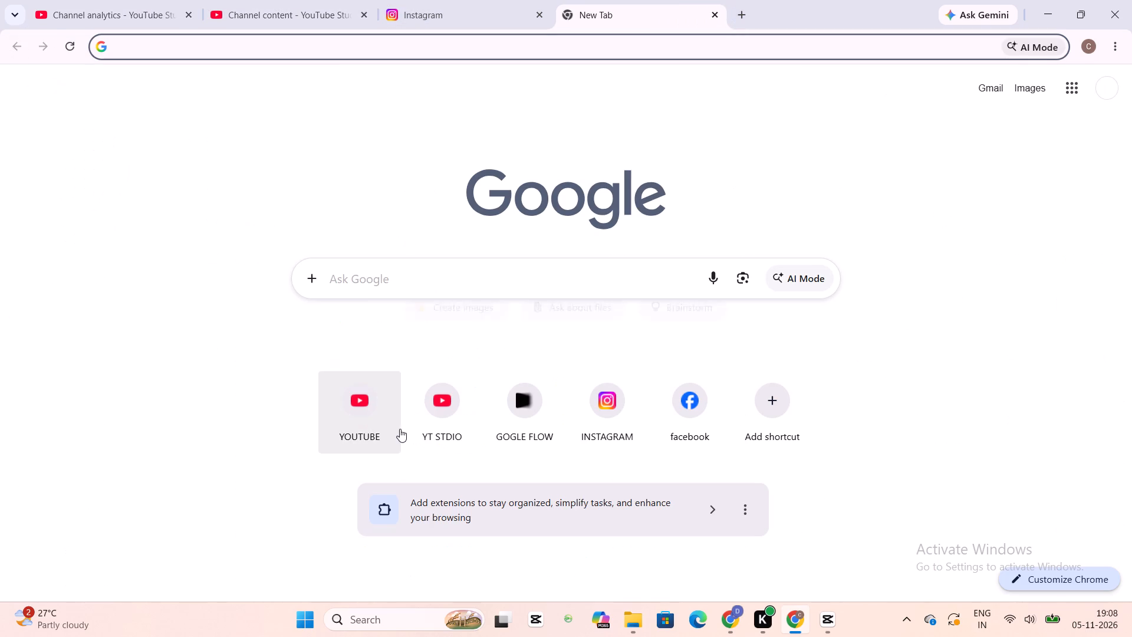
left_click(367, 436)
left_click_drag(494, 4, 613, 0)
left_click(467, 0)
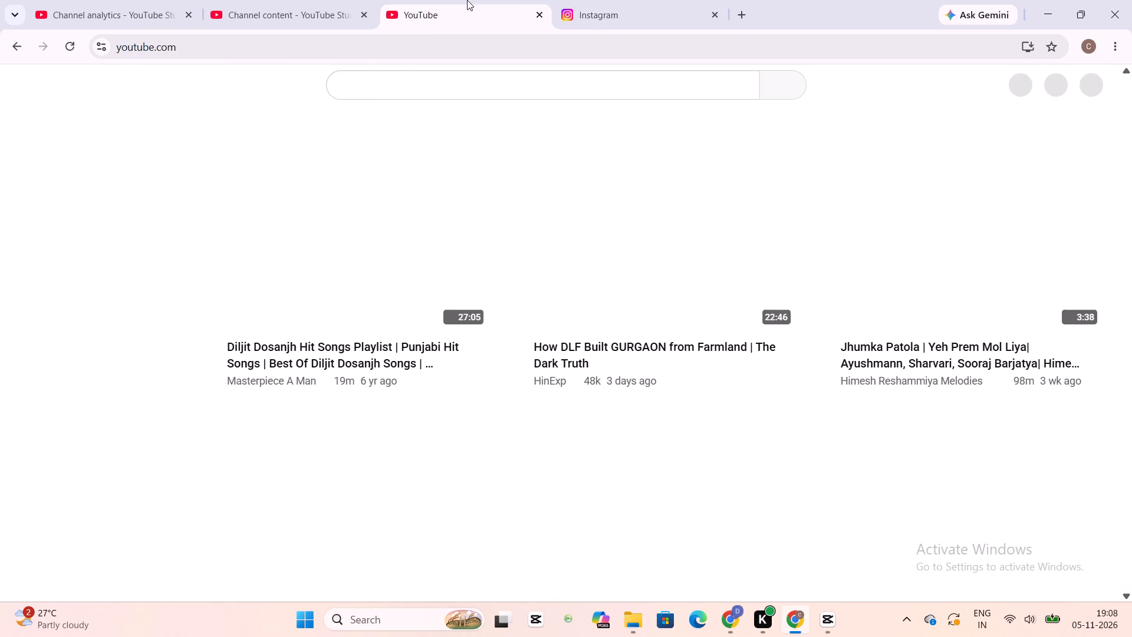
left_click(995, 90)
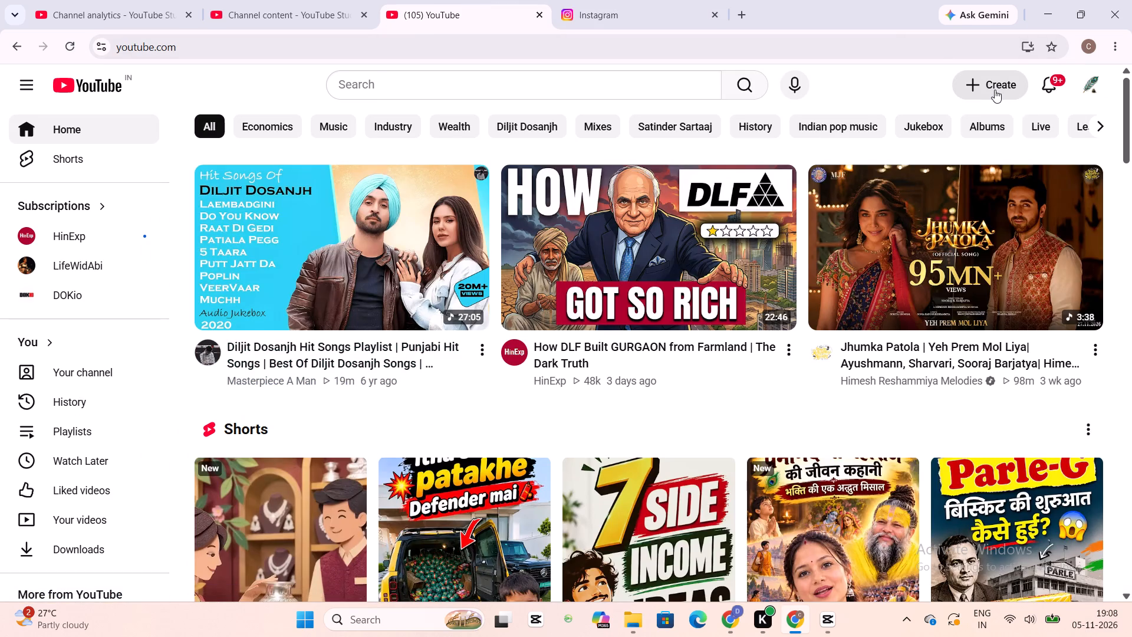
left_click(993, 120)
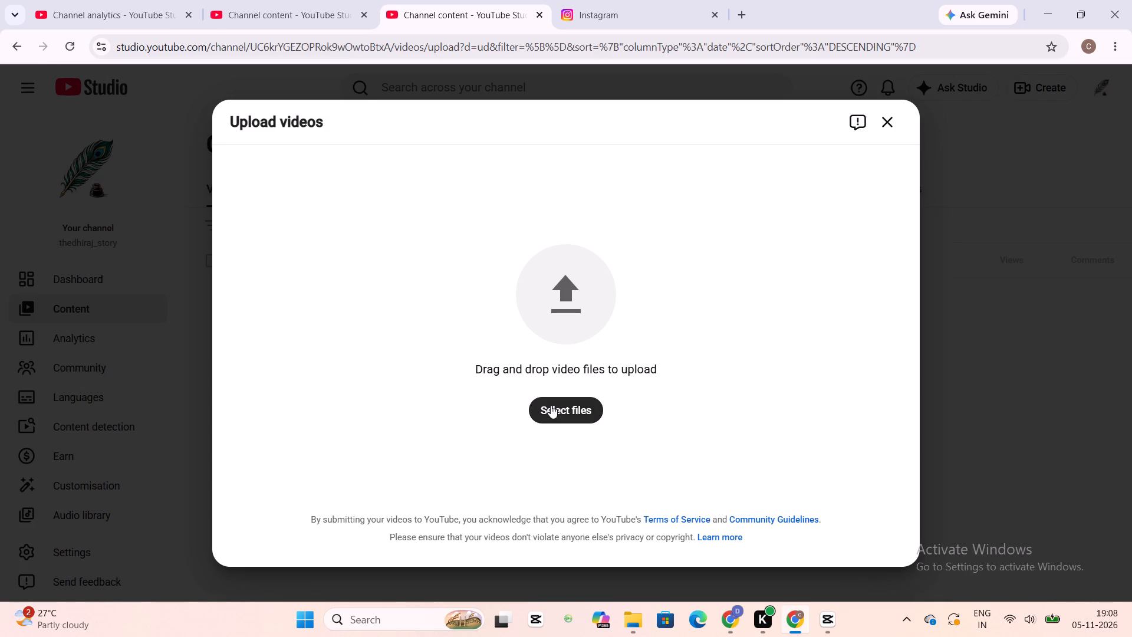
left_click(551, 405)
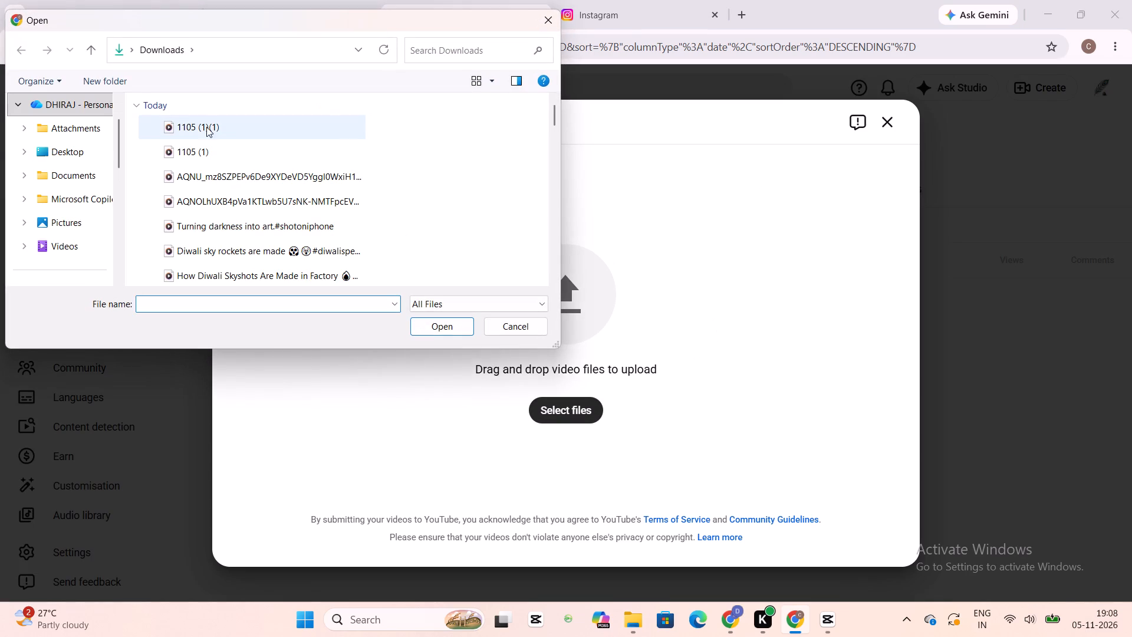
left_click(199, 117)
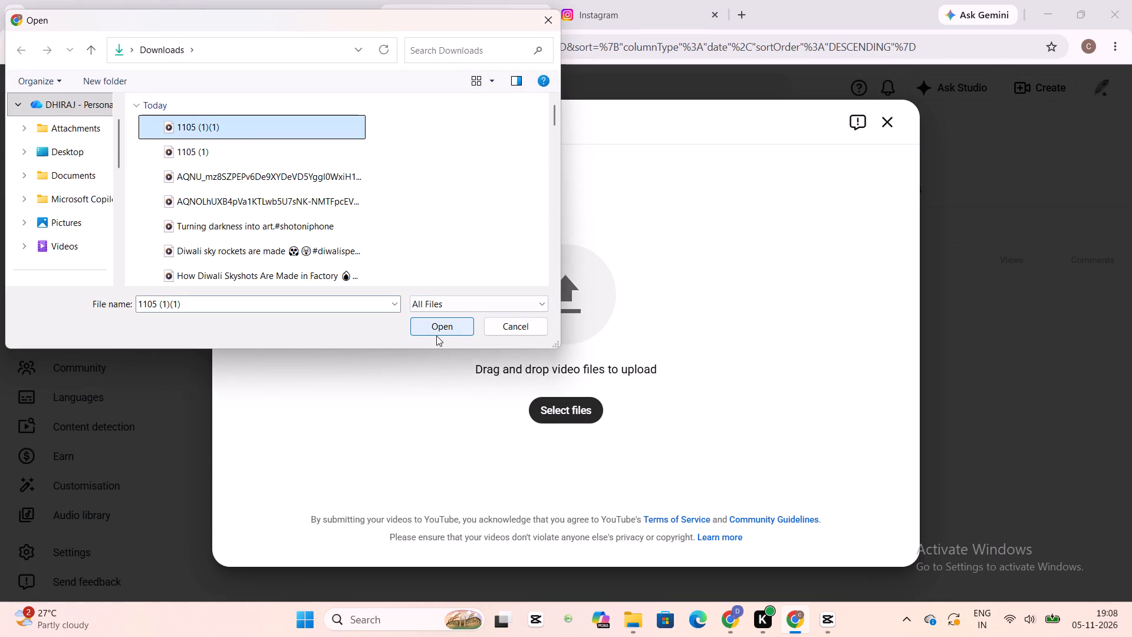
left_click(429, 330)
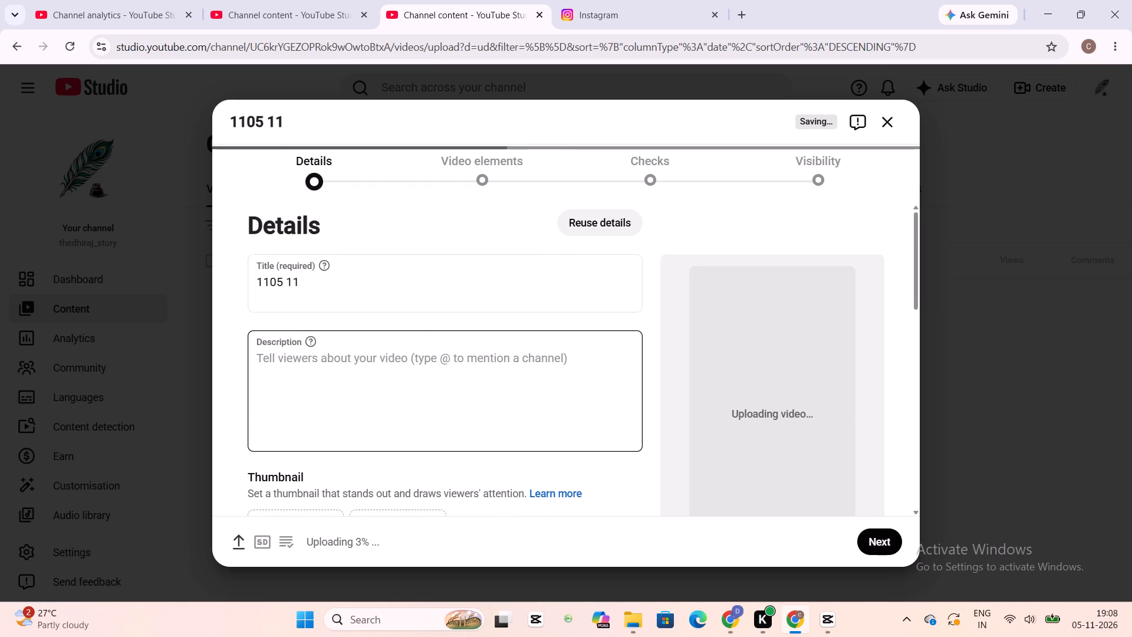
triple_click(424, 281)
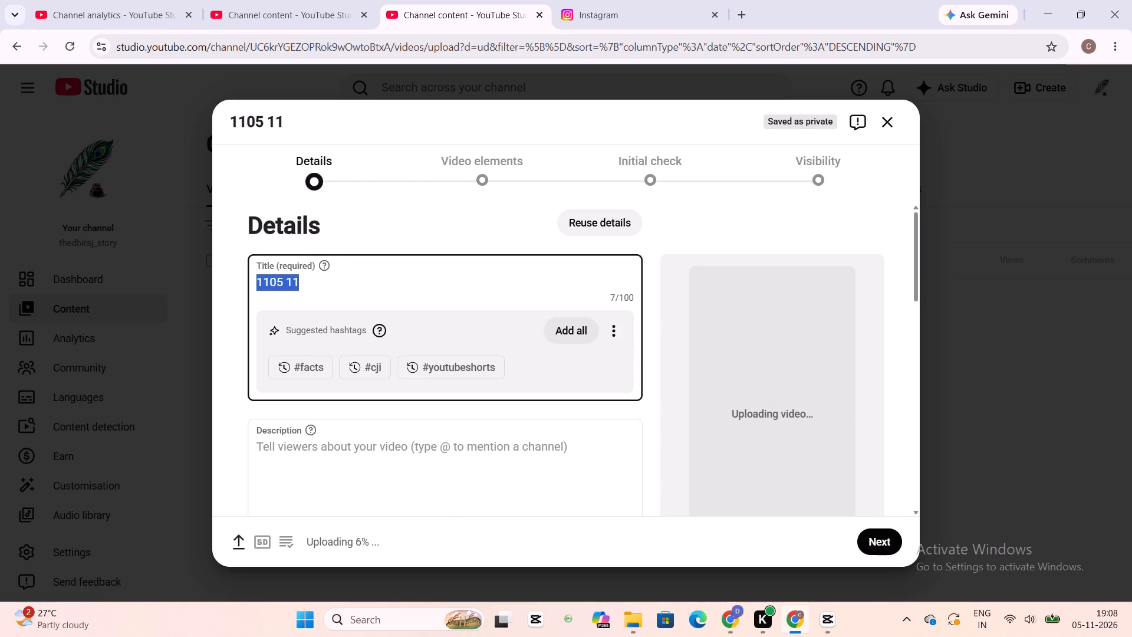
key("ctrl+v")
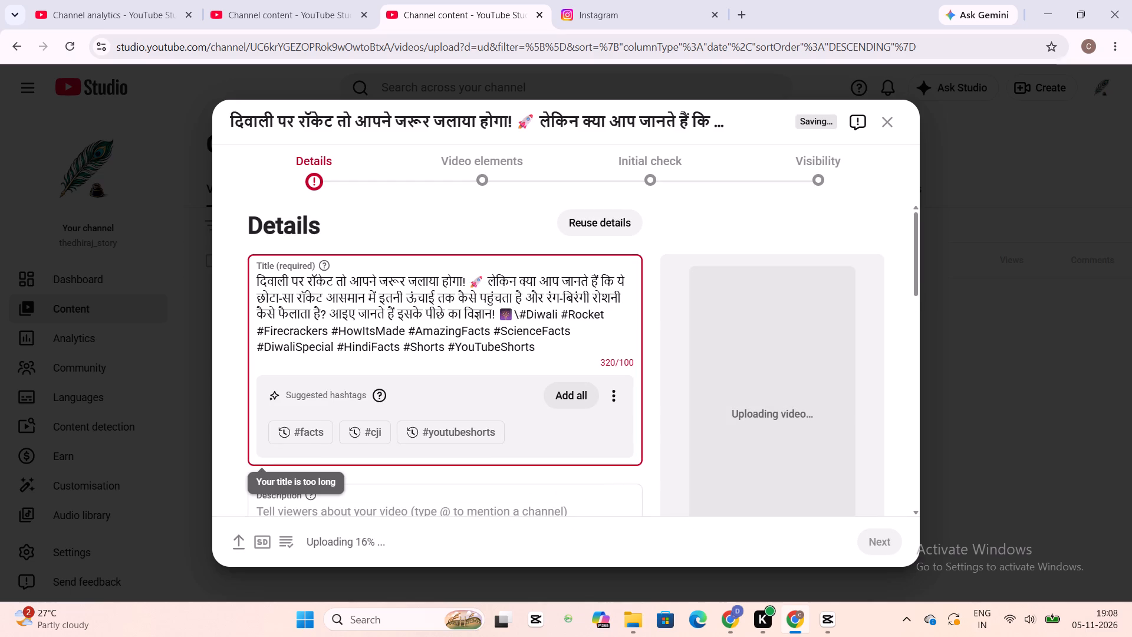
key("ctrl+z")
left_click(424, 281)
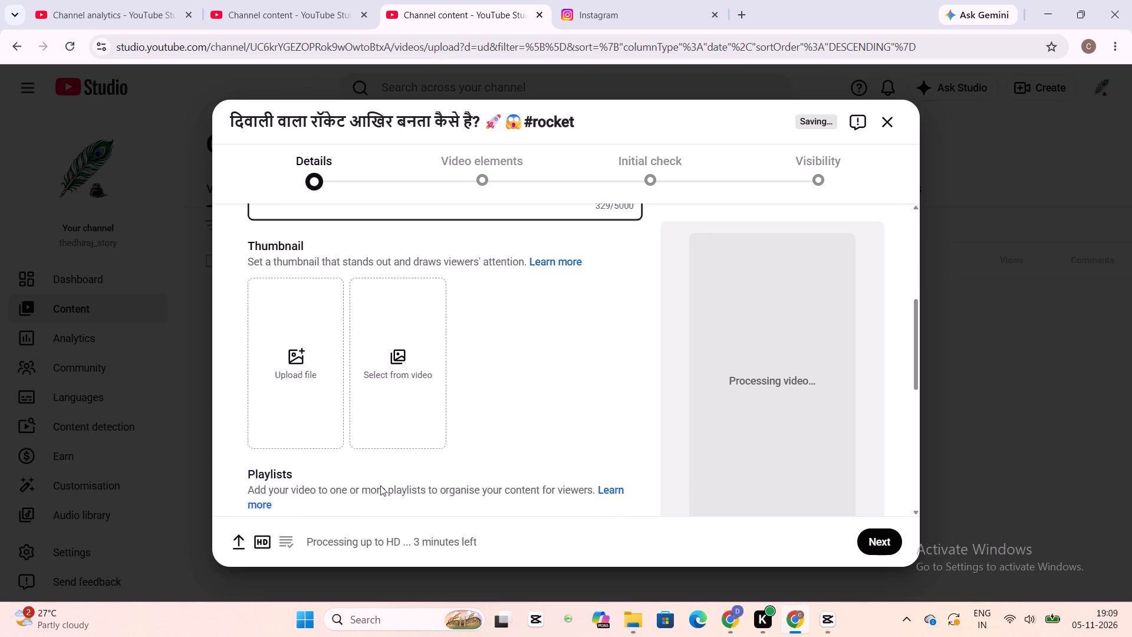
scroll(519, 262, "up", 2)
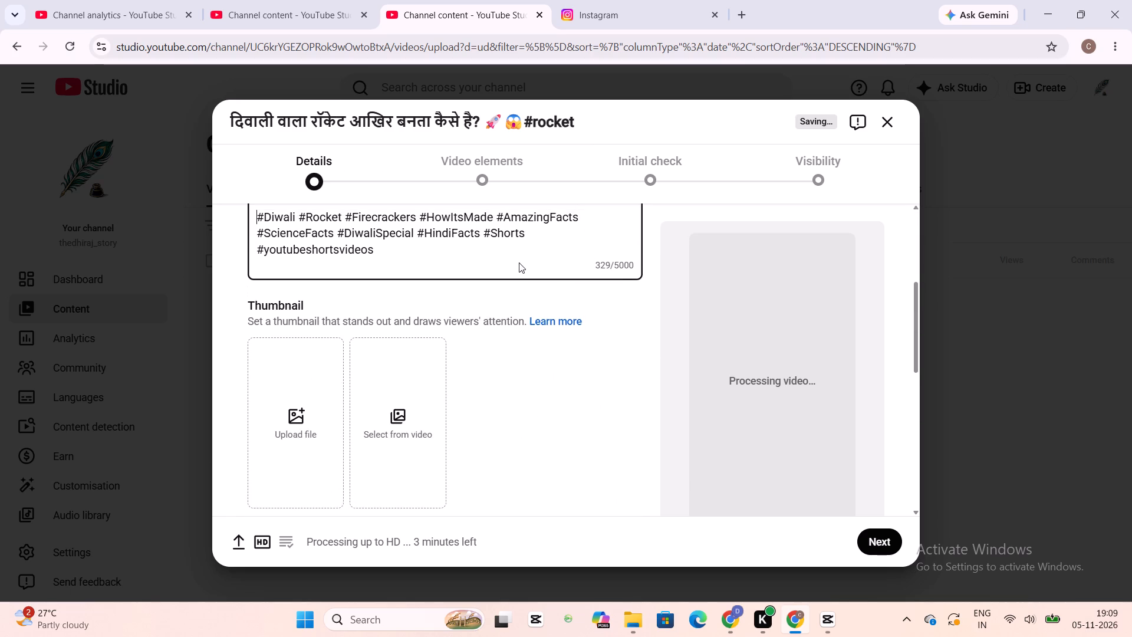
scroll(528, 357, "down", 3)
scroll(528, 357, "up", 4)
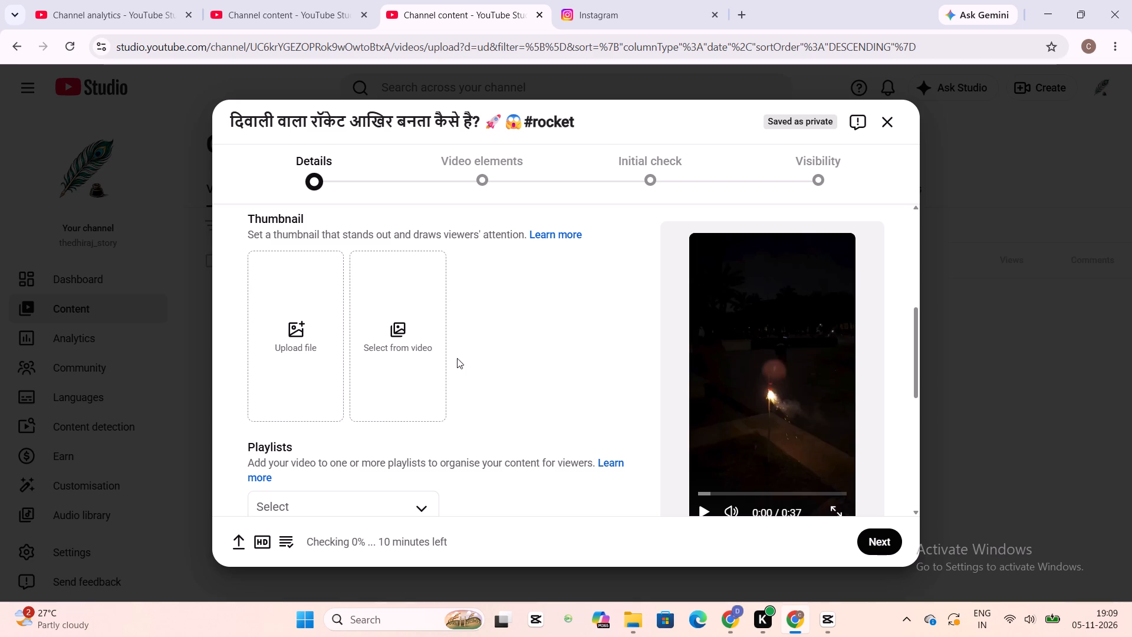
left_click(393, 331)
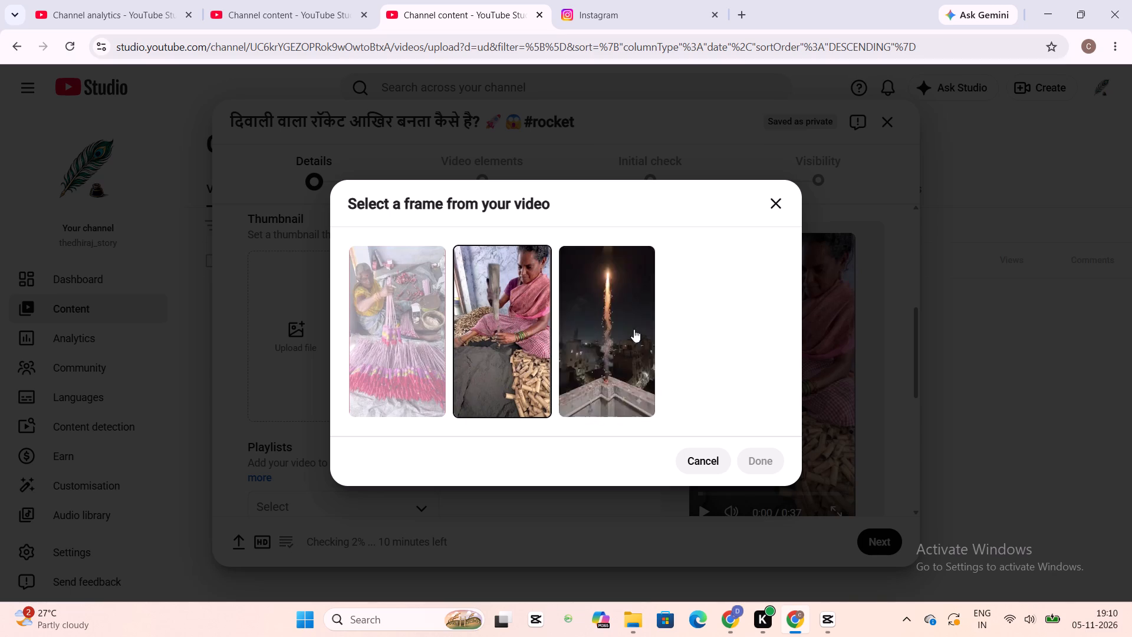
left_click(406, 333)
left_click(764, 464)
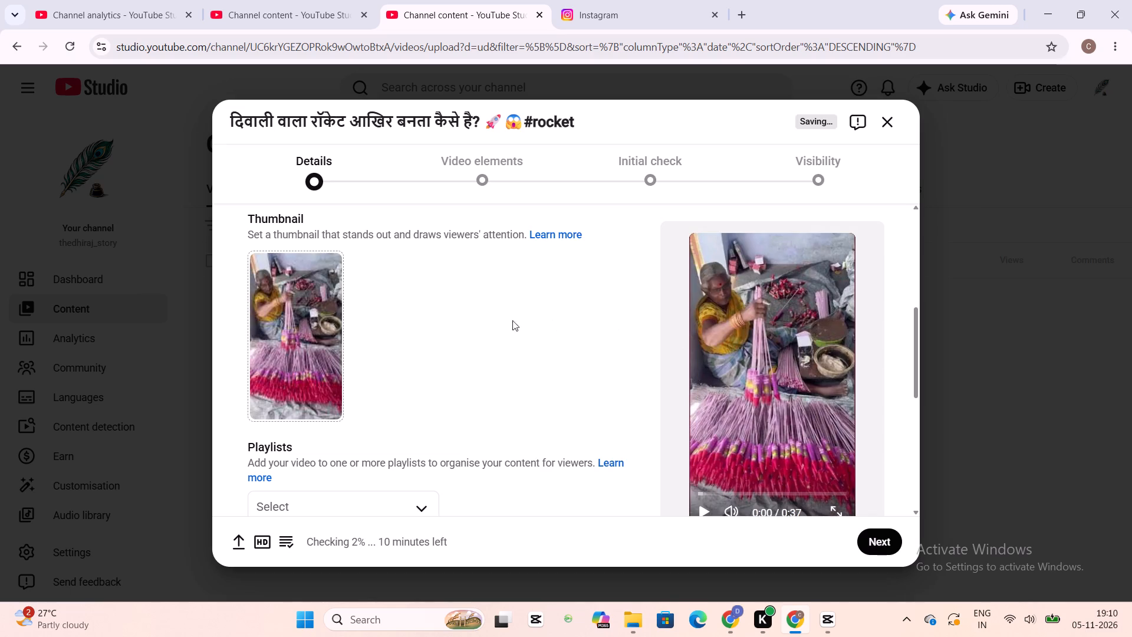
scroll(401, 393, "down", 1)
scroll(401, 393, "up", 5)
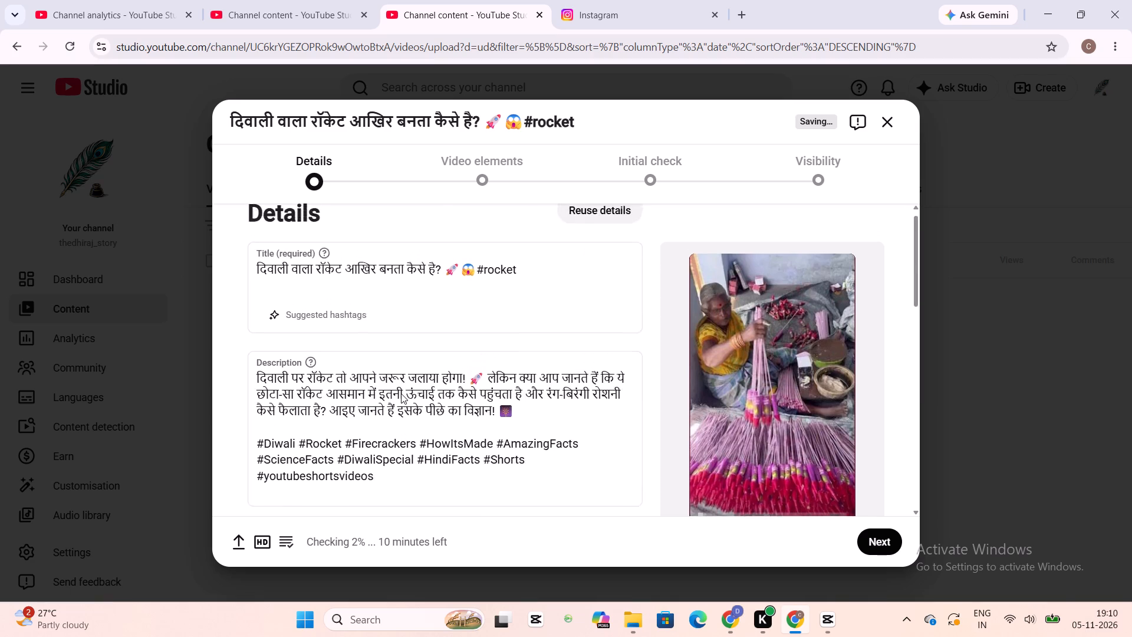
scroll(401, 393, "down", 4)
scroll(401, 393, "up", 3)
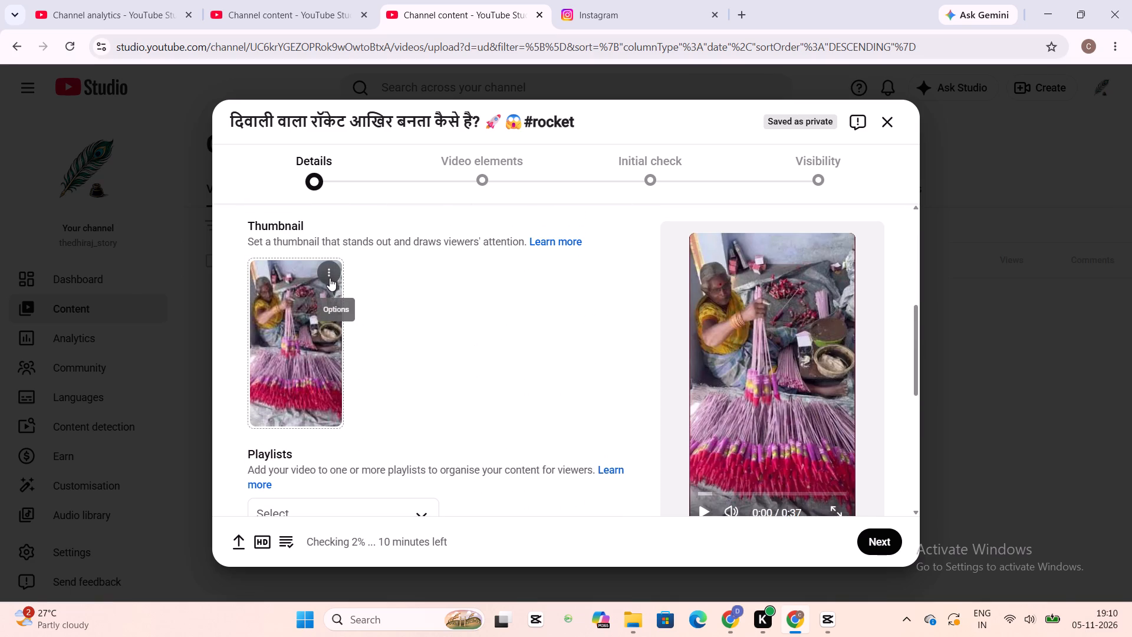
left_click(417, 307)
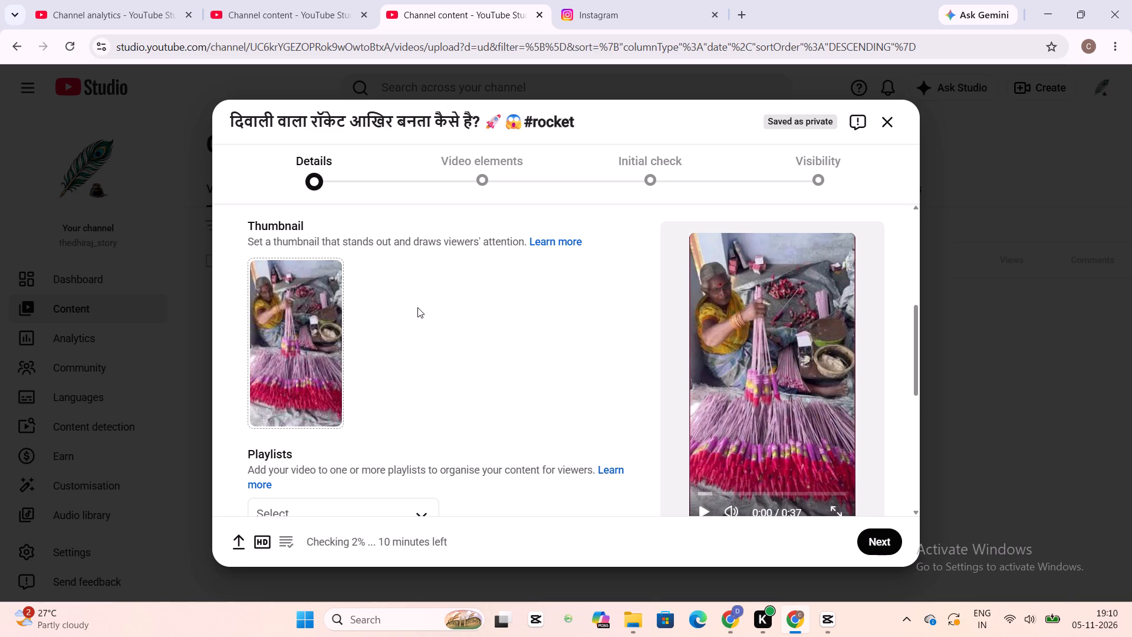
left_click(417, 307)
Mark the video as not Made for Kids and continue from the details to the Video elements stage.
scroll(441, 349, "down", 3)
scroll(394, 385, "down", 3)
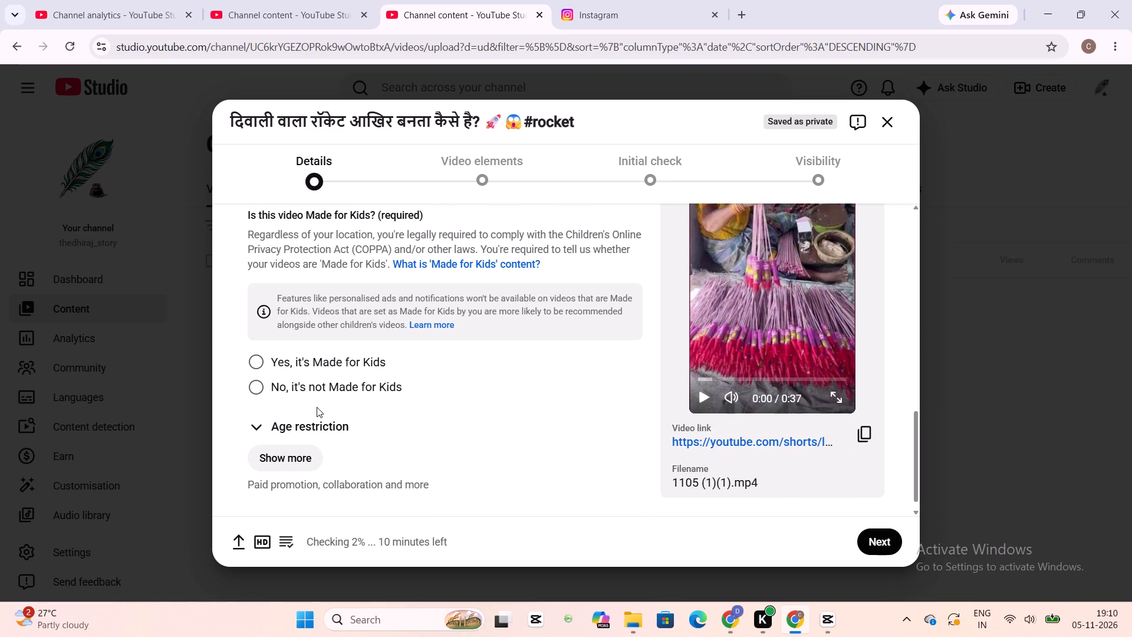
left_click(255, 386)
scroll(255, 386, "down", 5)
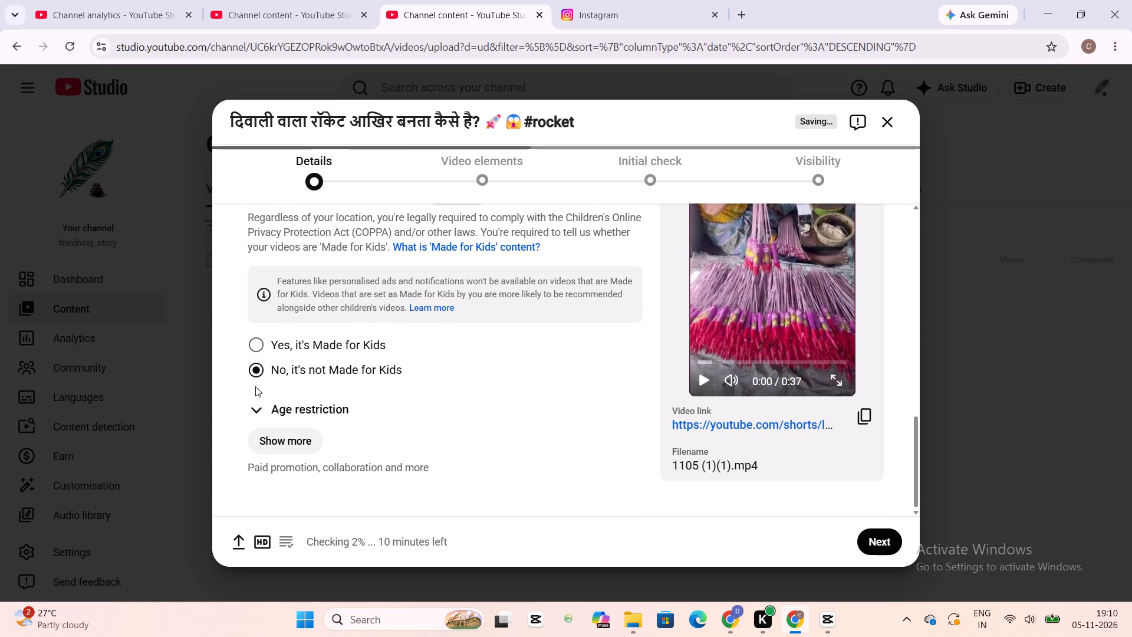
scroll(255, 386, "up", 8)
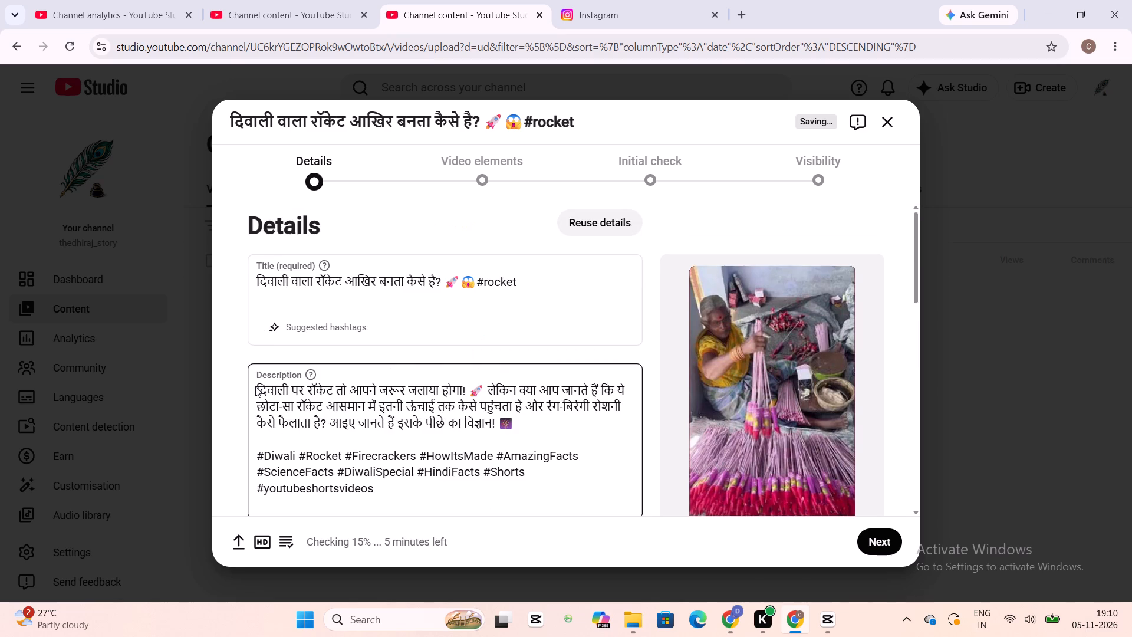
scroll(255, 386, "down", 6)
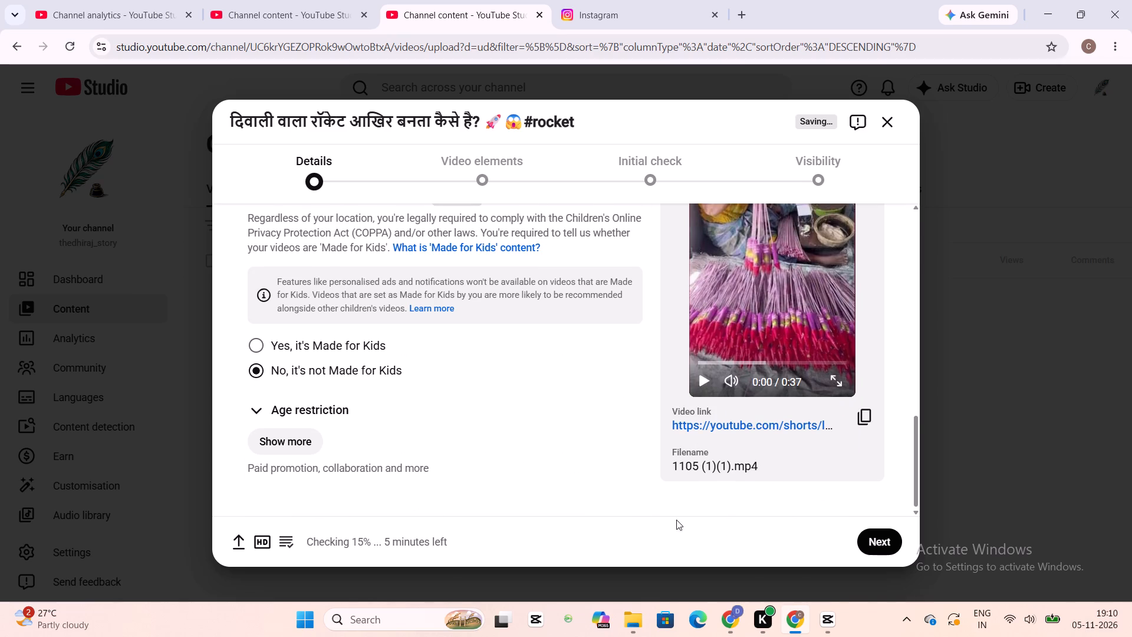
left_click(880, 537)
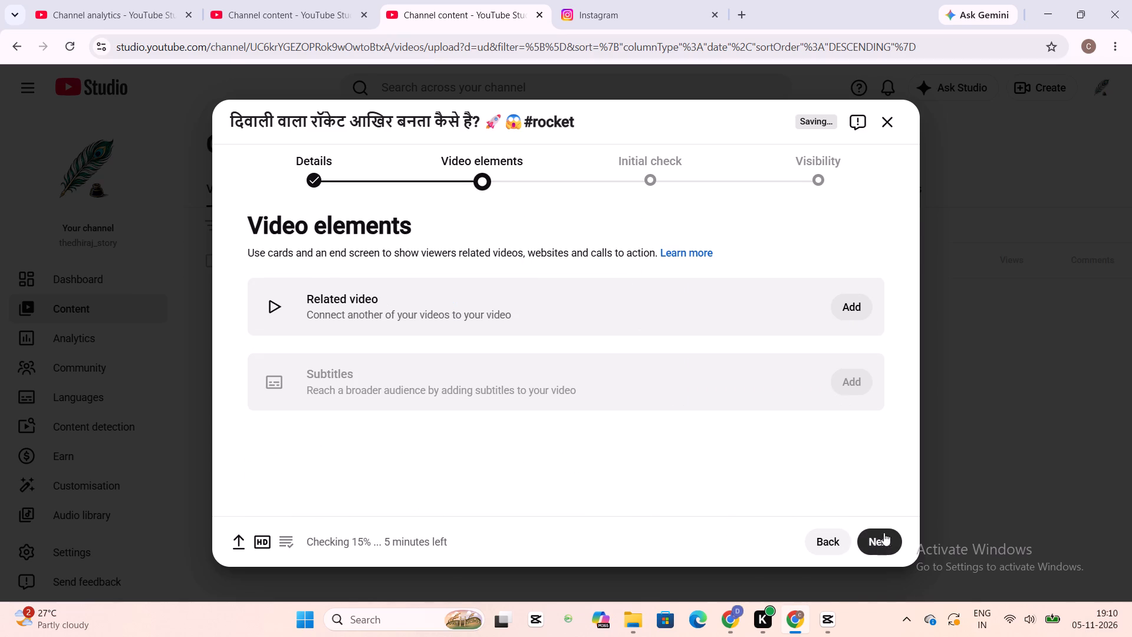
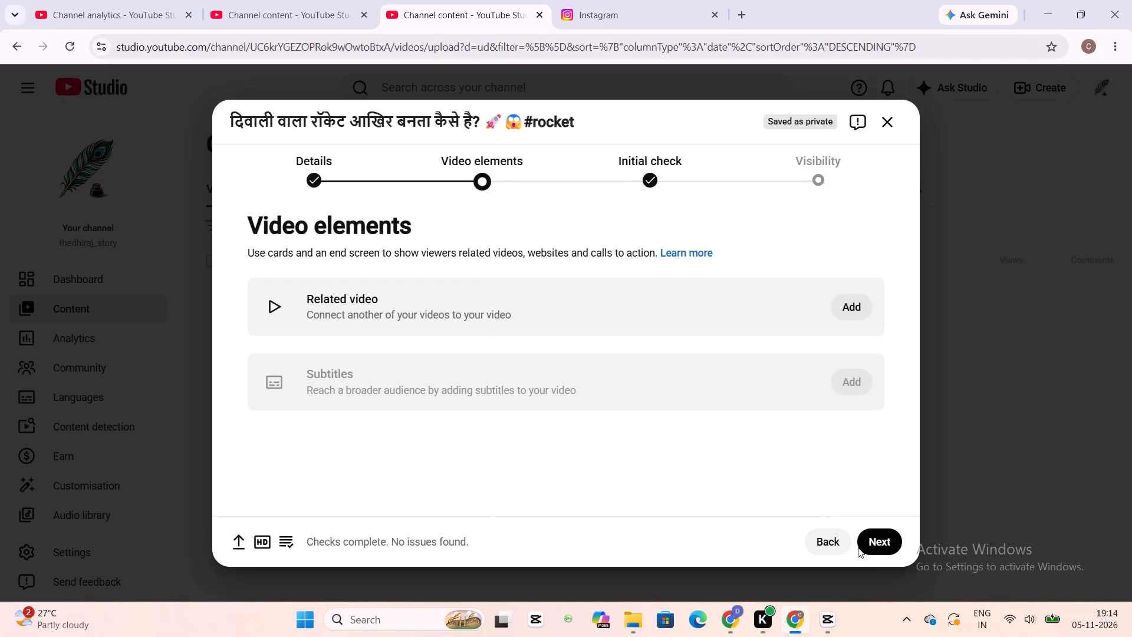
Continue to the Visibility stage and schedule the rocket Short to go public on 6 Nov 2026 at 06:00.
left_click(876, 549)
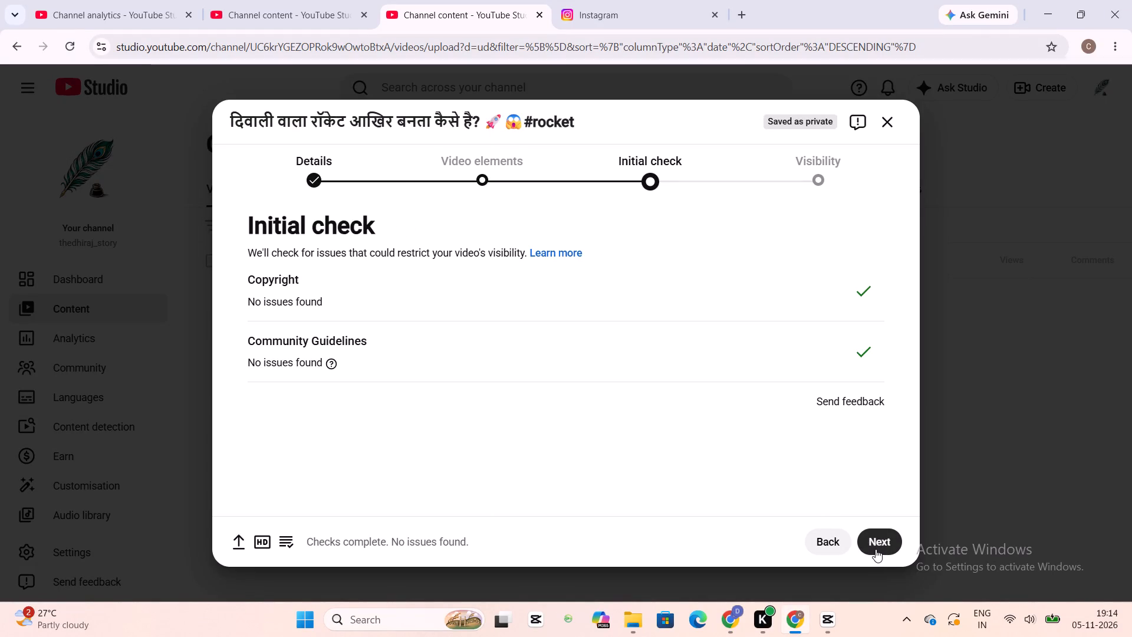
left_click(889, 543)
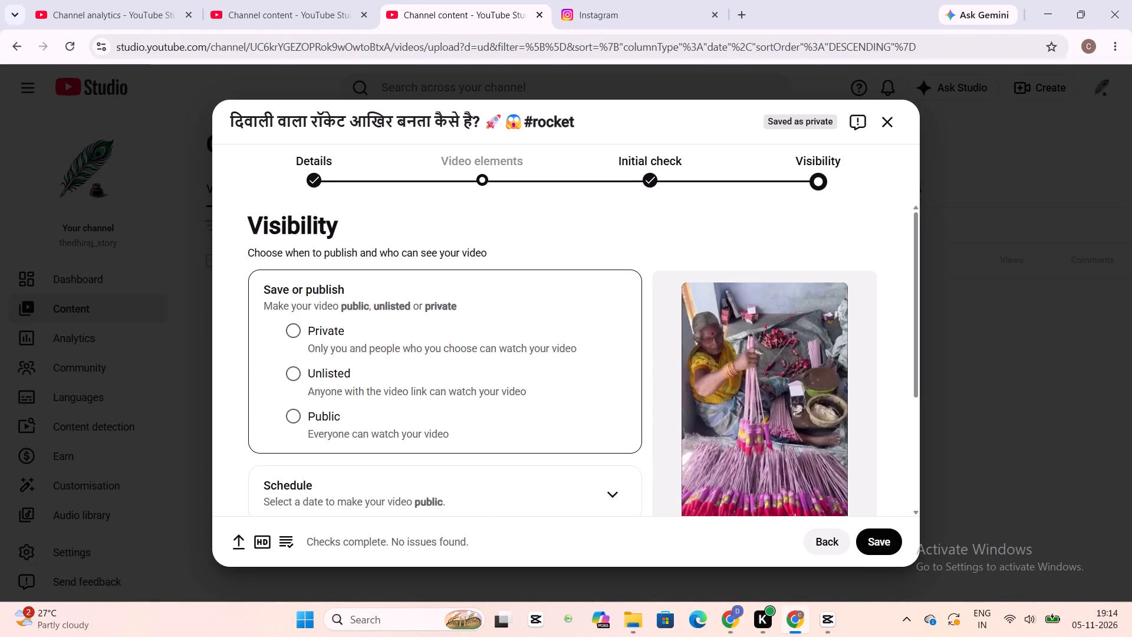
left_click(289, 415)
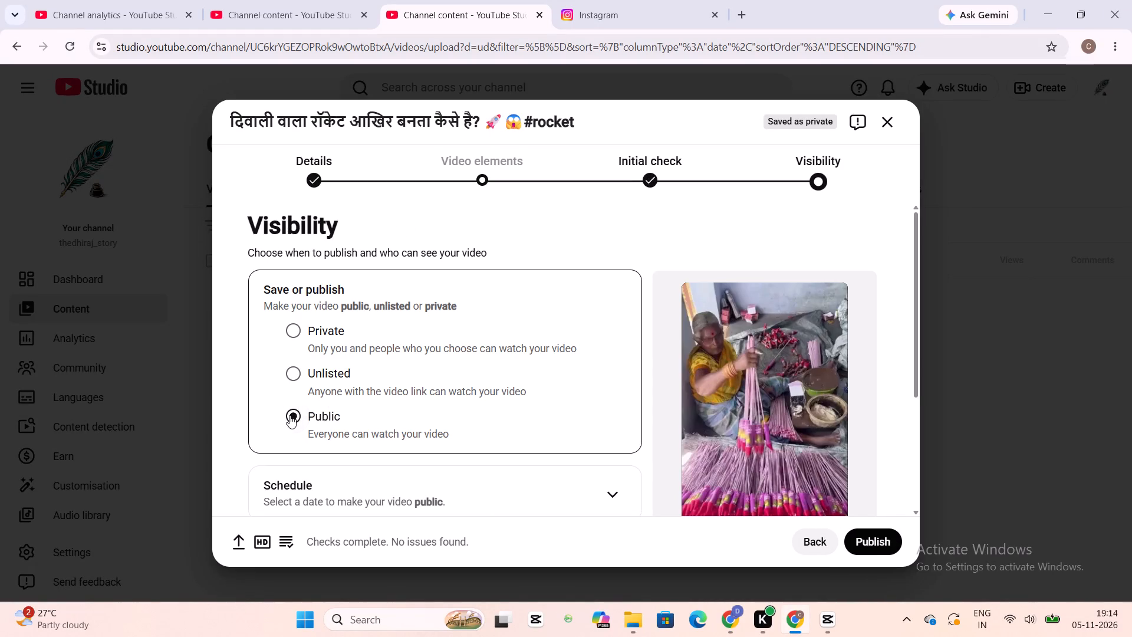
scroll(289, 415, "down", 2)
left_click(503, 369)
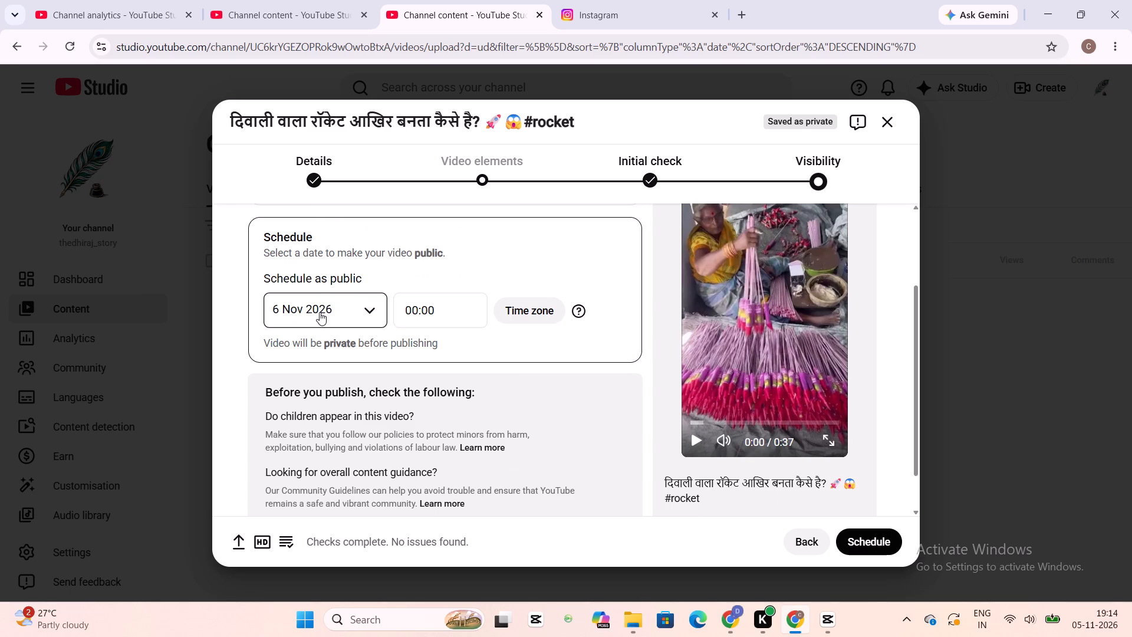
left_click(407, 306)
scroll(466, 482, "down", 2)
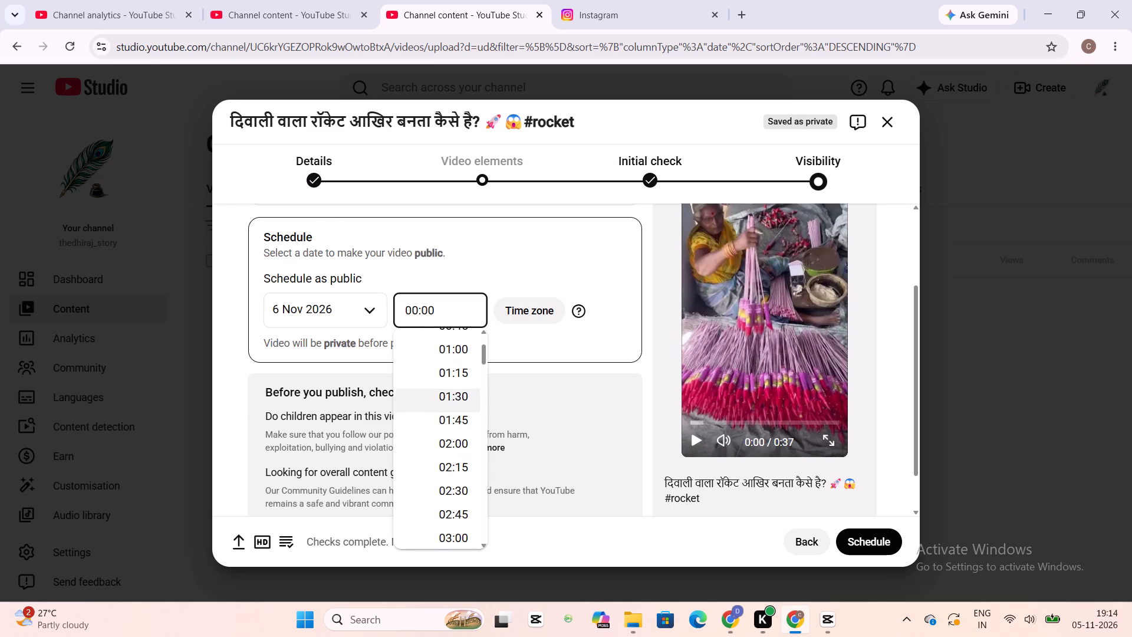
scroll(466, 482, "down", 5)
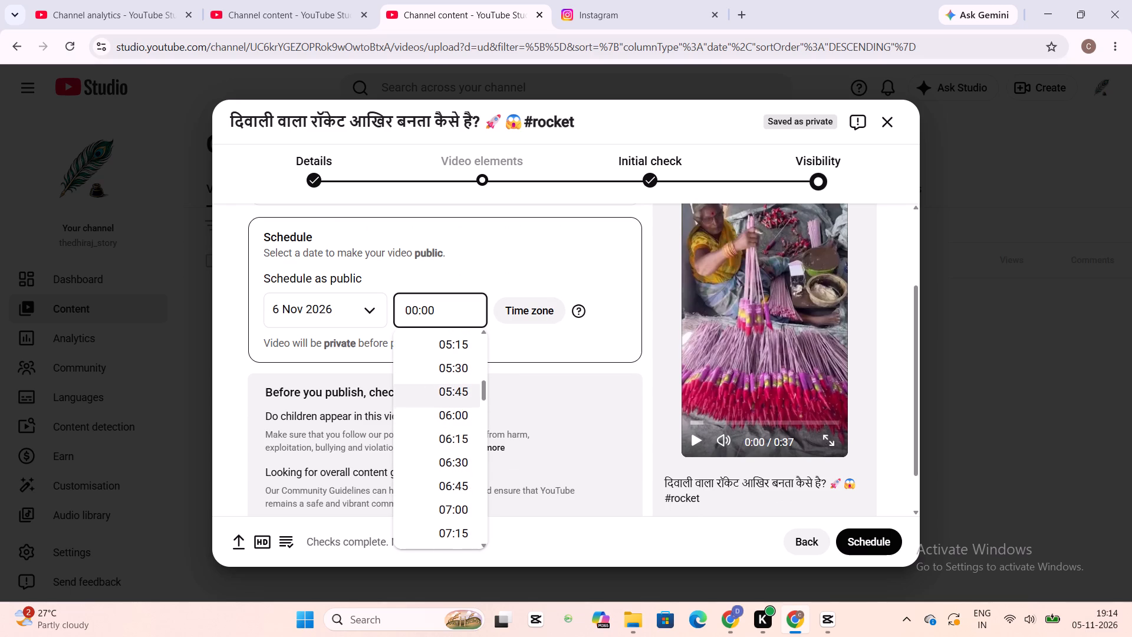
scroll(466, 482, "down", 1)
left_click(455, 418)
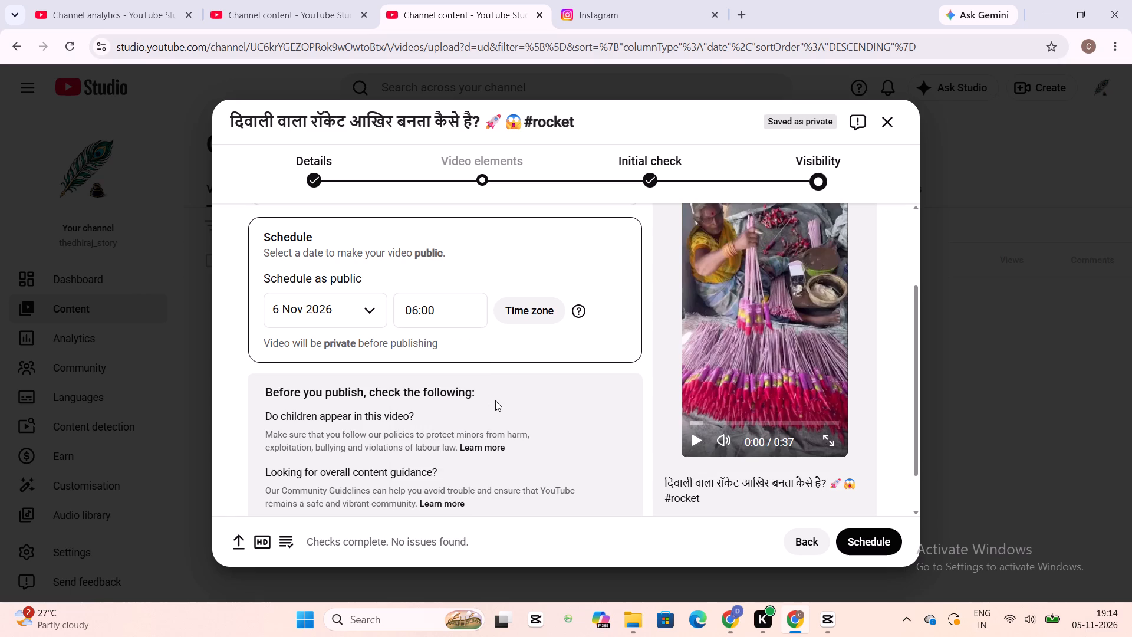
scroll(499, 398, "down", 4)
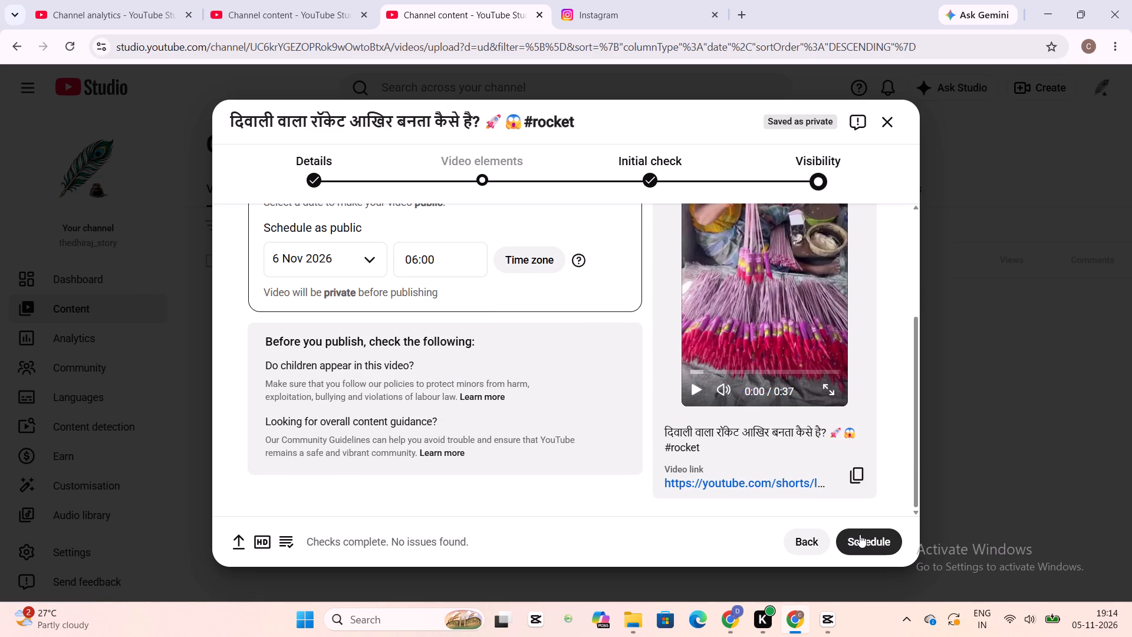
left_click(860, 534)
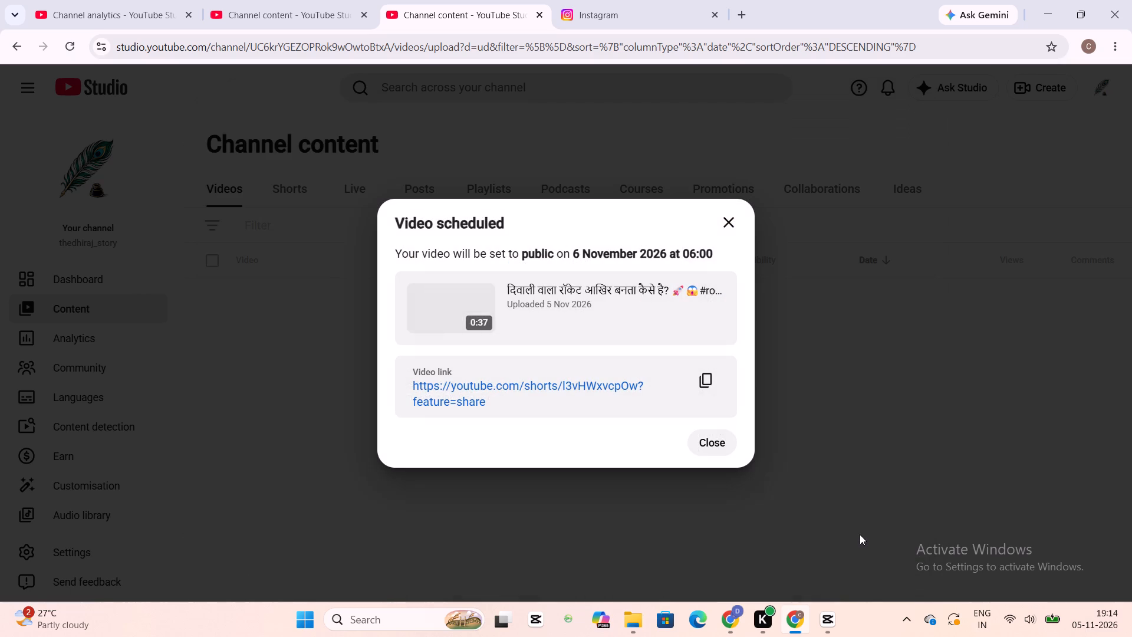
left_click(721, 441)
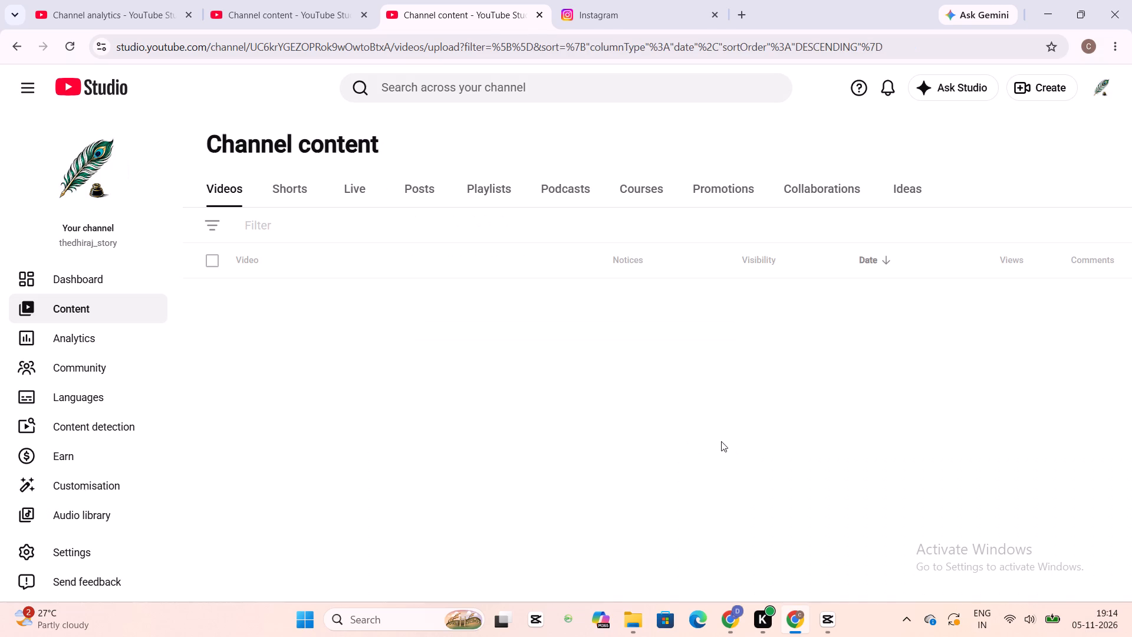
Permanently delete the 4:10 draft of the Diwali rocket video from the channel's videos.
left_click(305, 192)
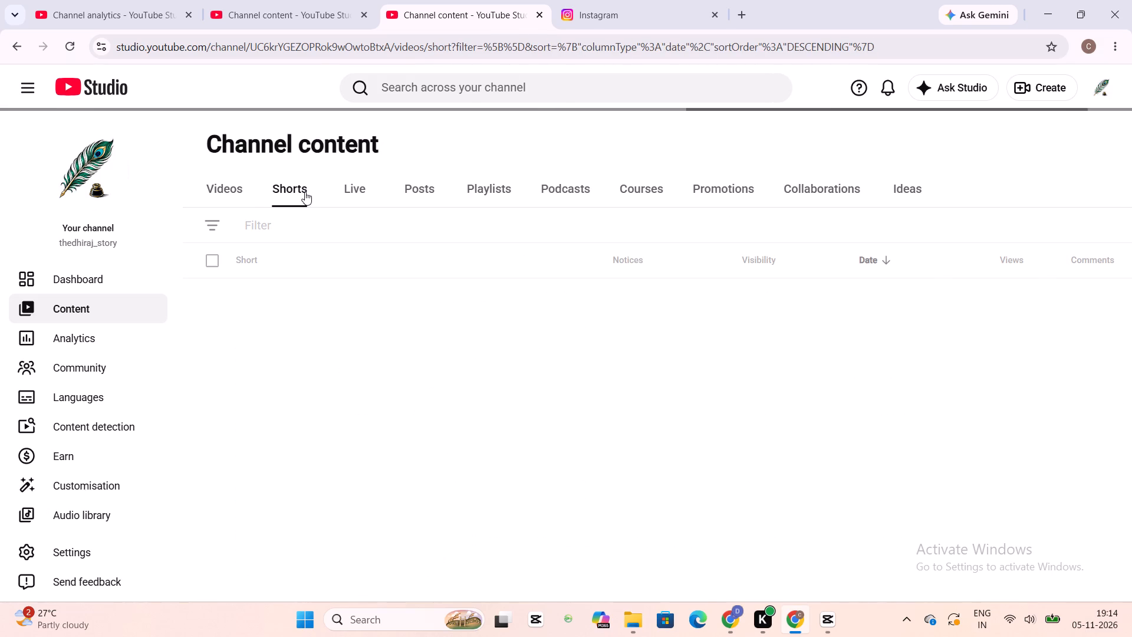
left_click(70, 285)
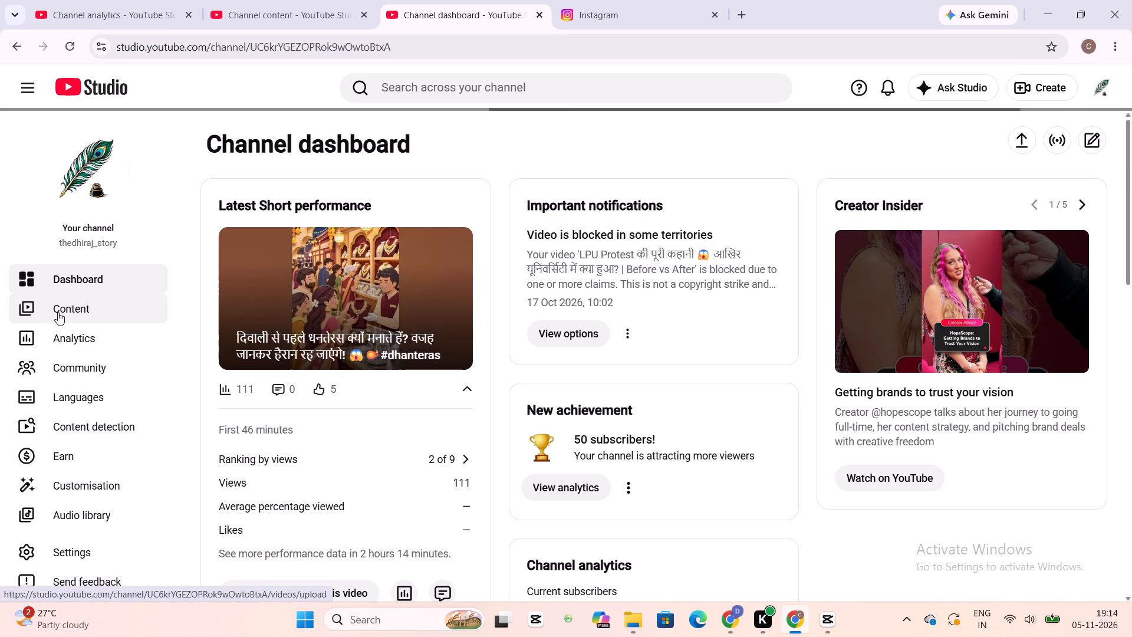
left_click(58, 312)
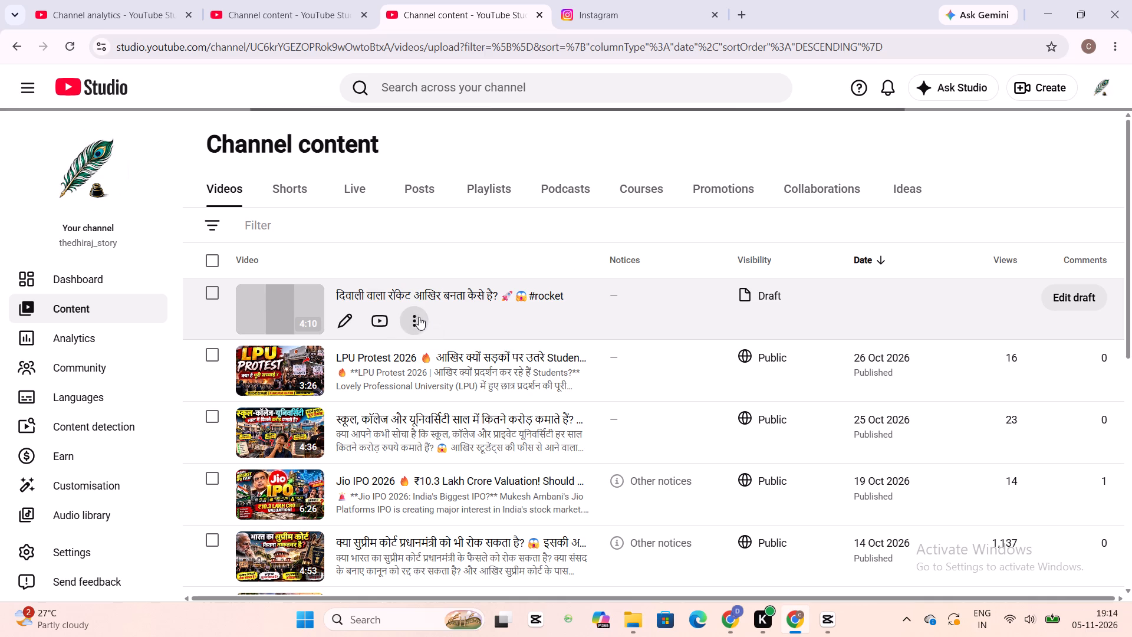
left_click(415, 316)
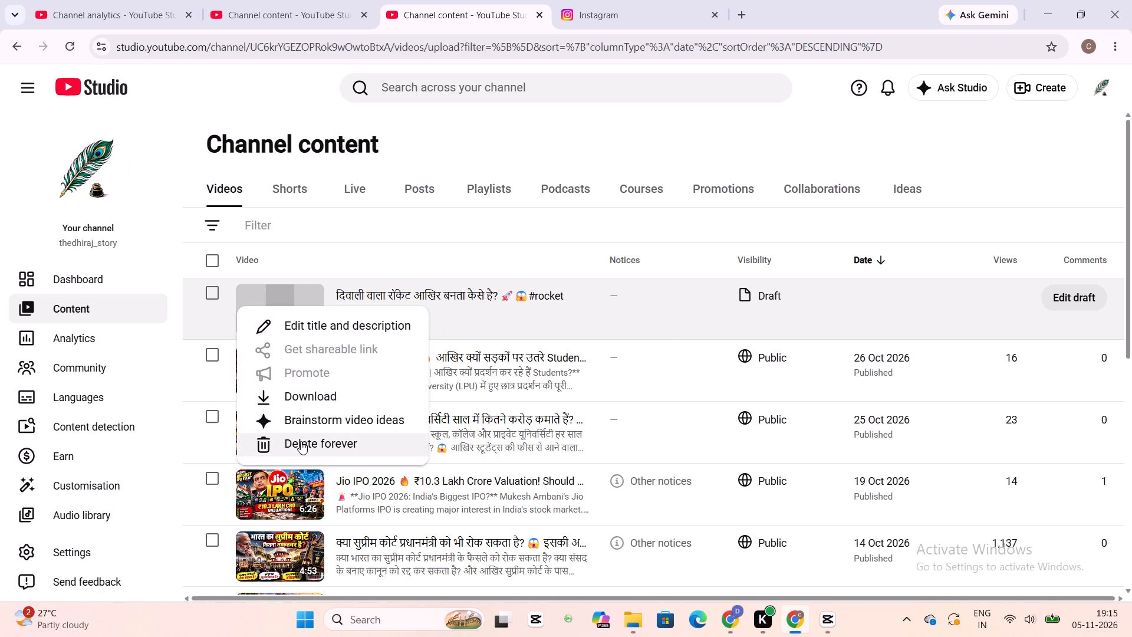
left_click(300, 444)
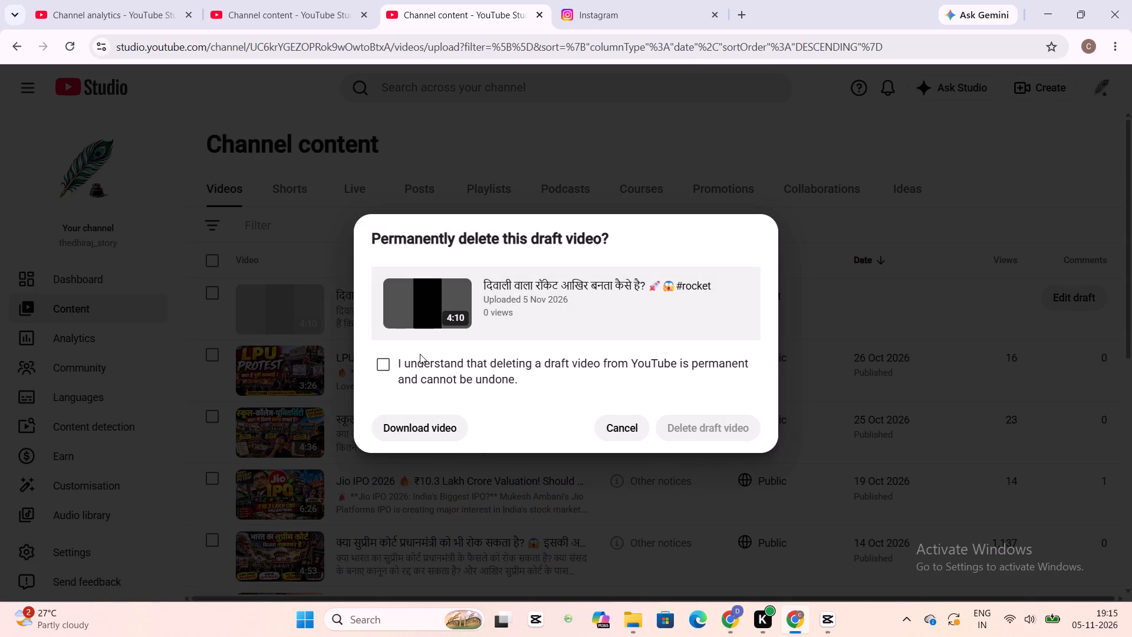
left_click(391, 362)
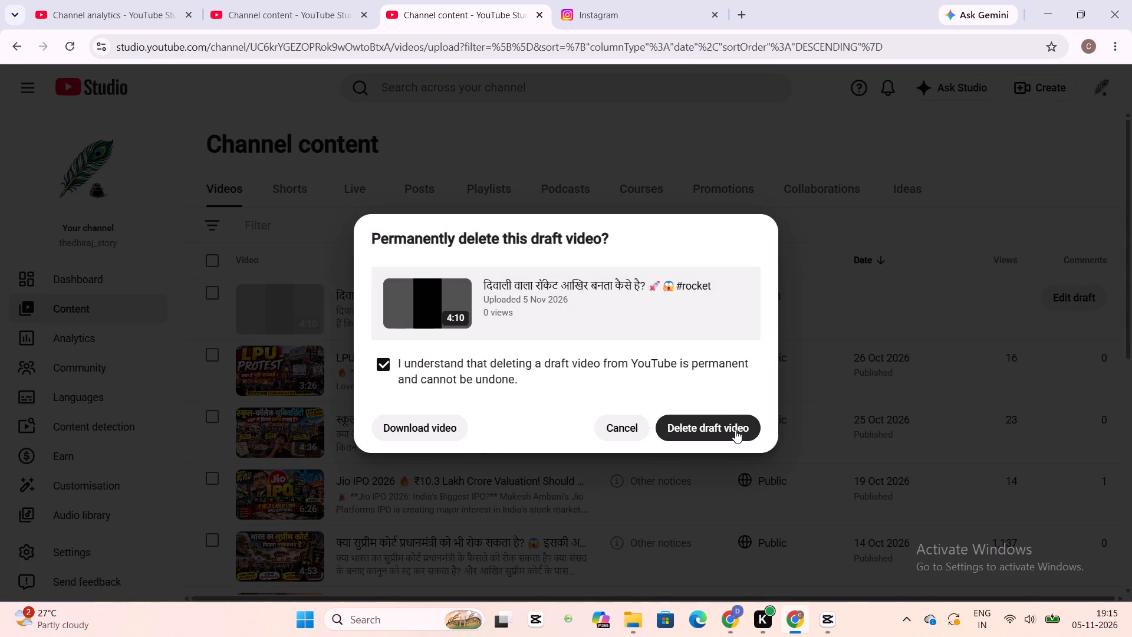
left_click(735, 430)
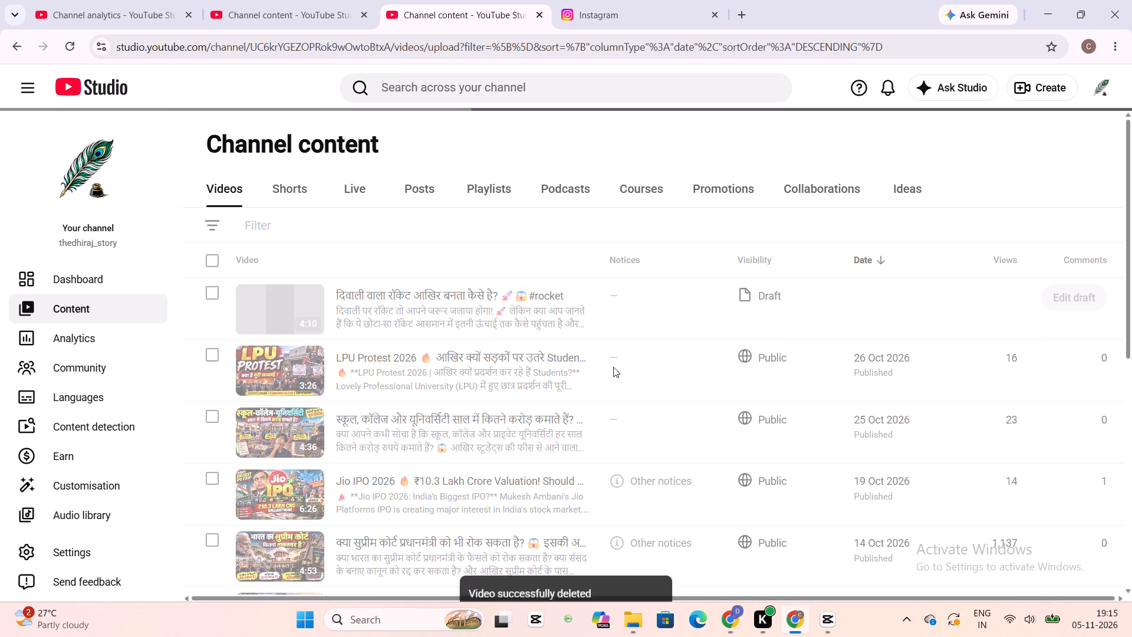
left_click(92, 347)
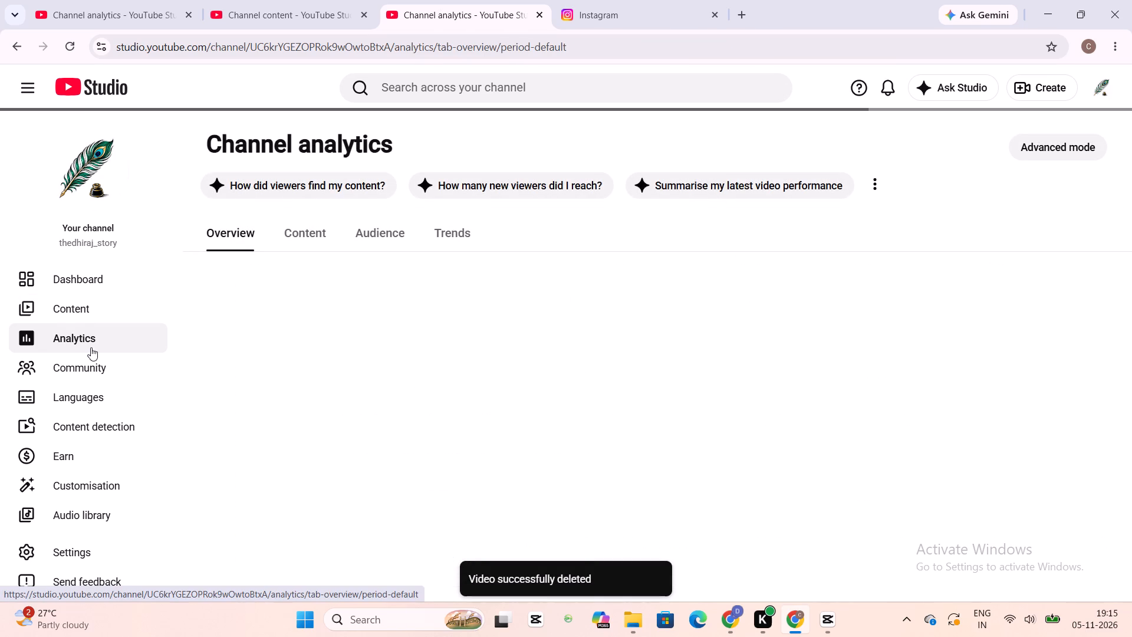
left_click(53, 304)
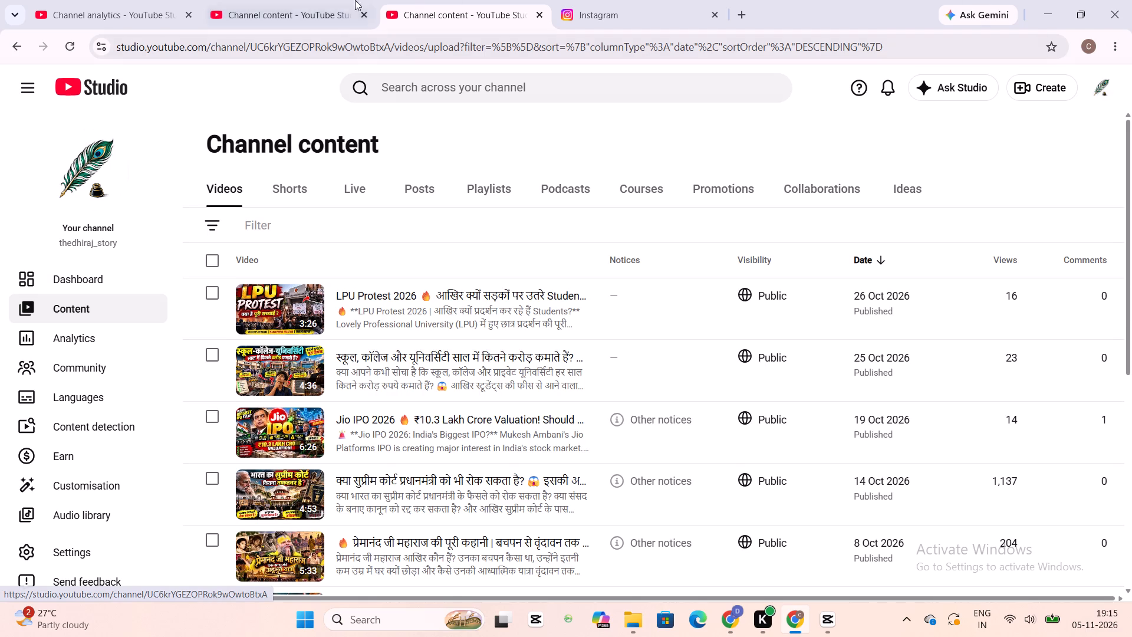
left_click(593, 0)
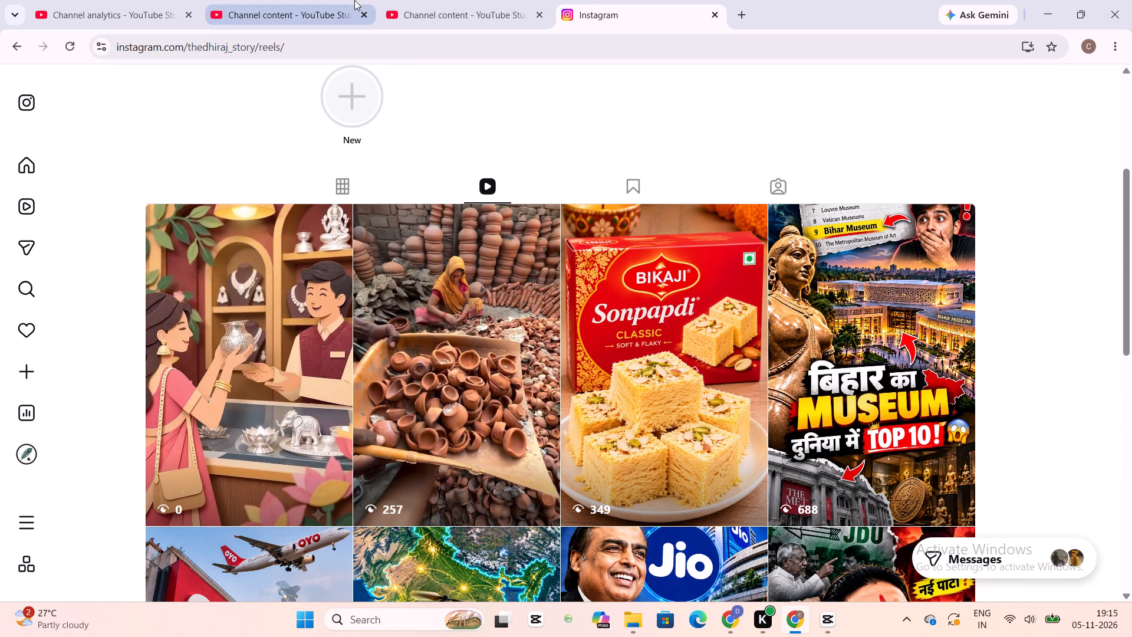